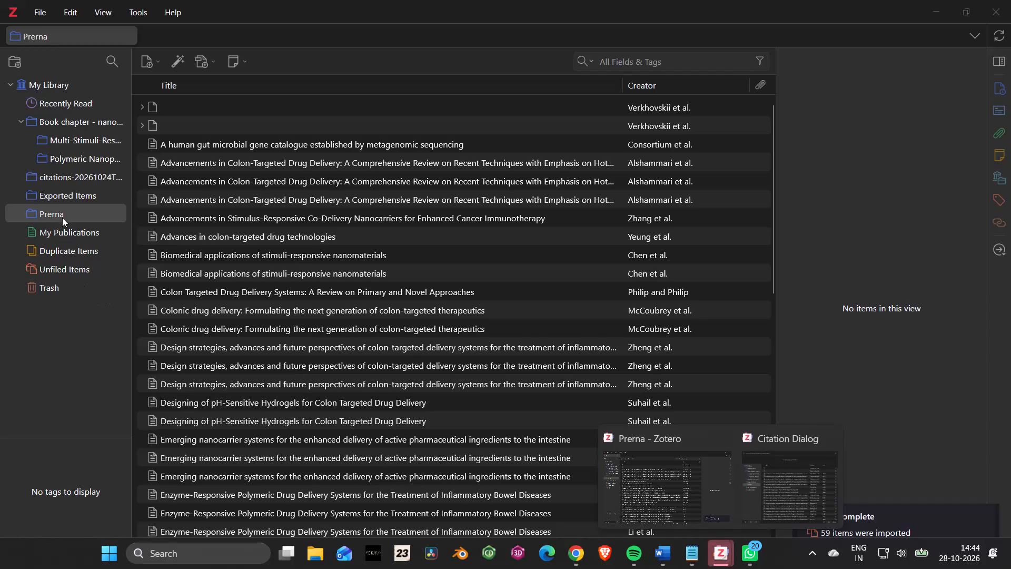
Examine the list of imported references in the Prerna collection, looking for repeated titles.
{"action": "scroll", "coordinate": [325, 268], "scroll_direction": "down", "scroll_amount": 1}
{"action": "scroll", "coordinate": [325, 268], "scroll_direction": "up", "scroll_amount": 1}
{"action": "scroll", "coordinate": [325, 268], "scroll_direction": "down", "scroll_amount": 2}
{"action": "scroll", "coordinate": [325, 268], "scroll_direction": "up", "scroll_amount": 1}
{"action": "scroll", "coordinate": [325, 268], "scroll_direction": "down", "scroll_amount": 3}
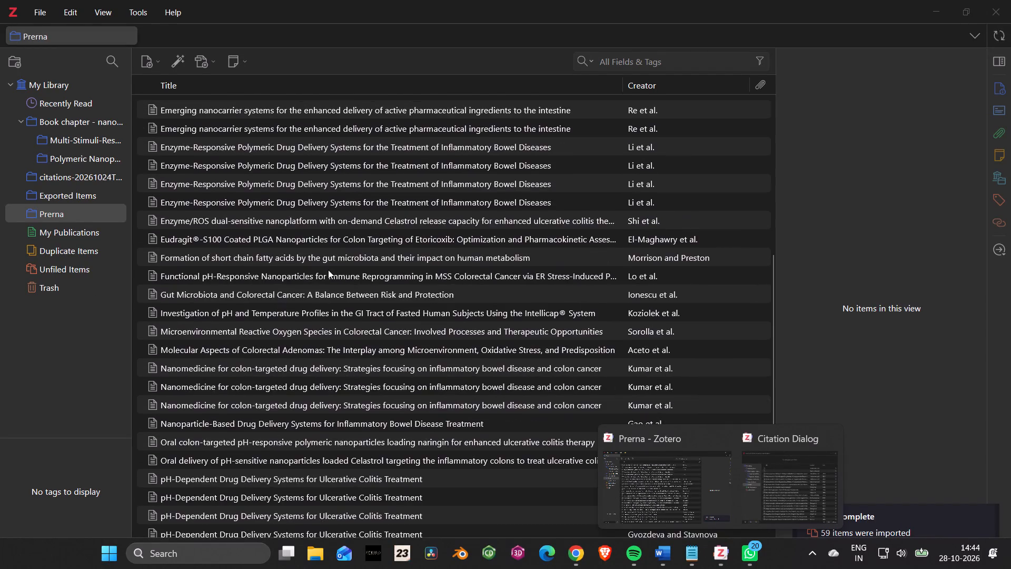
{"action": "scroll", "coordinate": [329, 272], "scroll_direction": "down", "scroll_amount": 1}
{"action": "scroll", "coordinate": [329, 272], "scroll_direction": "up", "scroll_amount": 2}
{"action": "scroll", "coordinate": [329, 273], "scroll_direction": "down", "scroll_amount": 7}
{"action": "scroll", "coordinate": [341, 290], "scroll_direction": "up", "scroll_amount": 1}
{"action": "scroll", "coordinate": [341, 291], "scroll_direction": "down", "scroll_amount": 8}
{"action": "scroll", "coordinate": [342, 296], "scroll_direction": "up", "scroll_amount": 1}
{"action": "scroll", "coordinate": [342, 296], "scroll_direction": "down", "scroll_amount": 2}
{"action": "scroll", "coordinate": [342, 296], "scroll_direction": "up", "scroll_amount": 1}
{"action": "scroll", "coordinate": [342, 296], "scroll_direction": "down", "scroll_amount": 2}
{"action": "scroll", "coordinate": [346, 302], "scroll_direction": "up", "scroll_amount": 1}
{"action": "scroll", "coordinate": [347, 304], "scroll_direction": "down", "scroll_amount": 1}
{"action": "scroll", "coordinate": [349, 308], "scroll_direction": "up", "scroll_amount": 1}
{"action": "scroll", "coordinate": [349, 308], "scroll_direction": "down", "scroll_amount": 2}
Inspect the details of several references, including the 2023 ulcerative colitis nanosystems article and "Physiology of lower gastrointestinal tract".
{"action": "left_click", "coordinate": [841, 323]}
{"action": "left_click", "coordinate": [652, 368]}
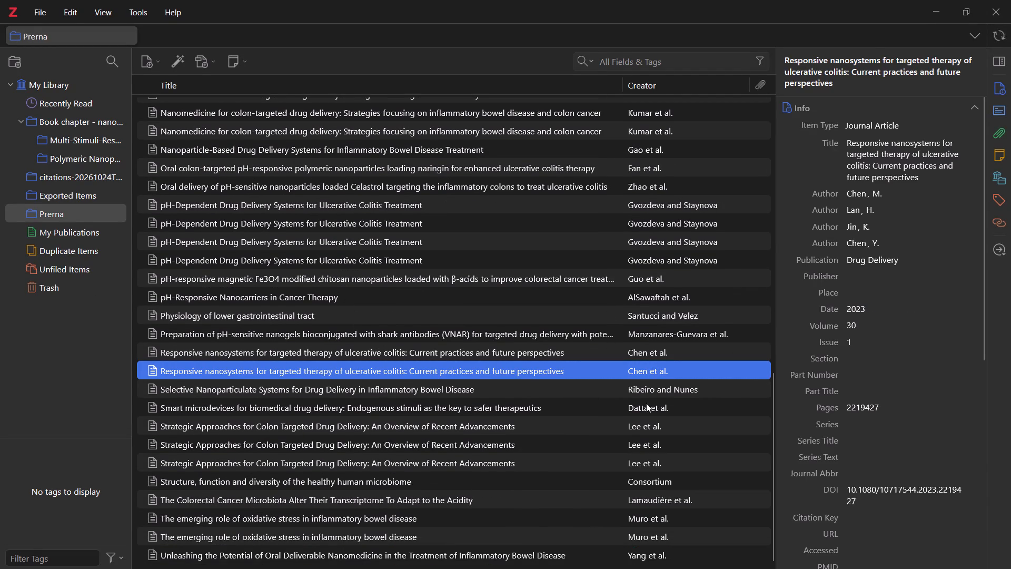
{"action": "left_click", "coordinate": [625, 424]}
{"action": "left_click", "coordinate": [294, 321]}
Review the Prerna collection's references again, going back from the end of the list towards its beginning.
{"action": "left_click", "coordinate": [92, 217]}
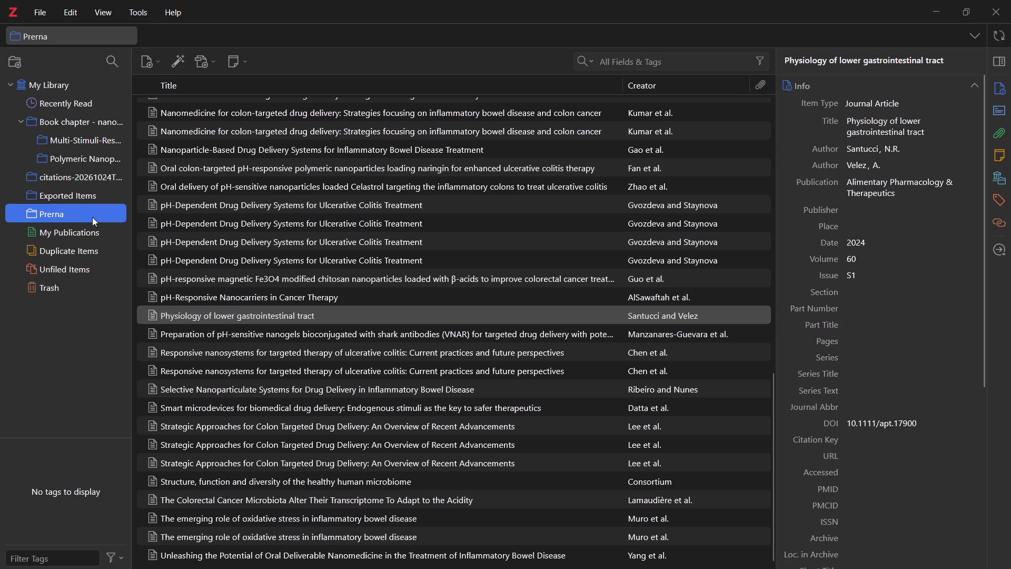
{"action": "left_click", "coordinate": [83, 217]}
{"action": "scroll", "coordinate": [330, 315], "scroll_direction": "up", "scroll_amount": 5}
{"action": "scroll", "coordinate": [330, 315], "scroll_direction": "down", "scroll_amount": 3}
{"action": "scroll", "coordinate": [330, 315], "scroll_direction": "up", "scroll_amount": 1}
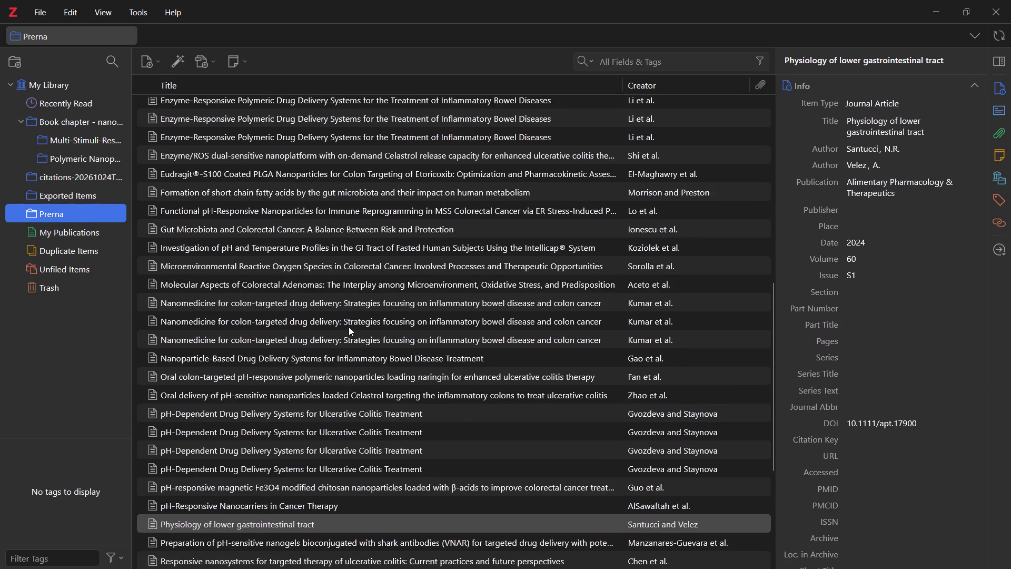
{"action": "scroll", "coordinate": [350, 328], "scroll_direction": "up", "scroll_amount": 2}
{"action": "scroll", "coordinate": [350, 328], "scroll_direction": "down", "scroll_amount": 2}
{"action": "scroll", "coordinate": [350, 328], "scroll_direction": "up", "scroll_amount": 4}
{"action": "scroll", "coordinate": [372, 291], "scroll_direction": "down", "scroll_amount": 1}
{"action": "scroll", "coordinate": [376, 288], "scroll_direction": "up", "scroll_amount": 1}
{"action": "scroll", "coordinate": [442, 262], "scroll_direction": "up", "scroll_amount": 1}
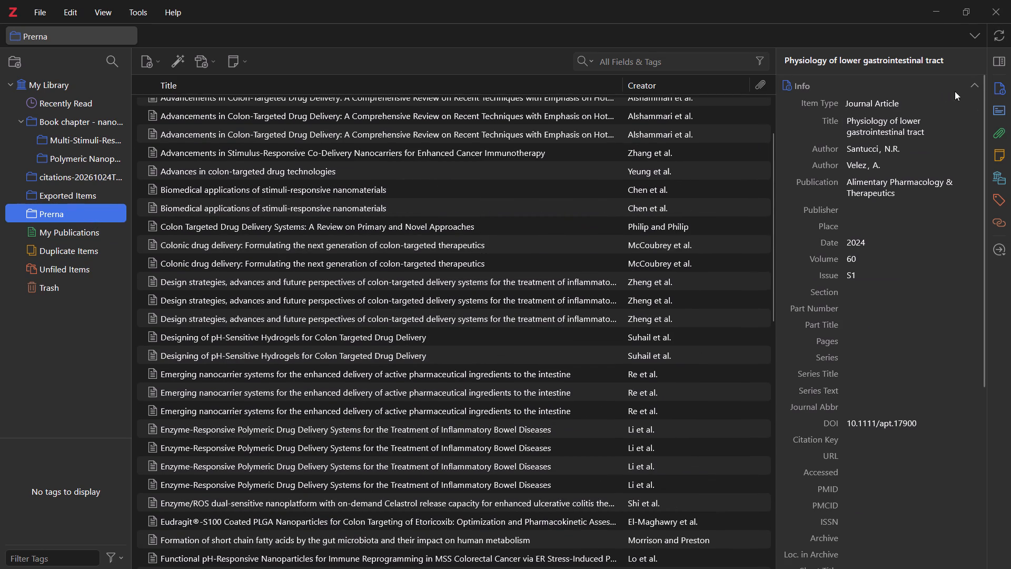
Collapse the Info section in the details of "Physiology of lower gastrointestinal tract".
{"action": "left_click", "coordinate": [966, 87]}
Look through the citations-20261024T204026 and Exported Items collections, and return to the start of the Prerna collection.
{"action": "scroll", "coordinate": [473, 316], "scroll_direction": "up", "scroll_amount": 6}
{"action": "scroll", "coordinate": [235, 298], "scroll_direction": "up", "scroll_amount": 1}
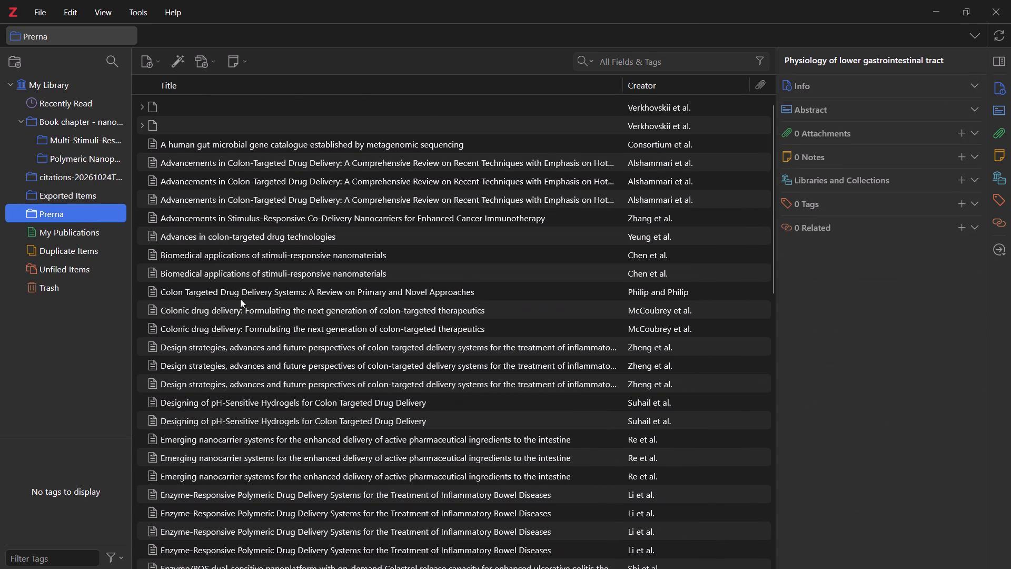
{"action": "left_click", "coordinate": [61, 191]}
{"action": "left_click", "coordinate": [52, 168]}
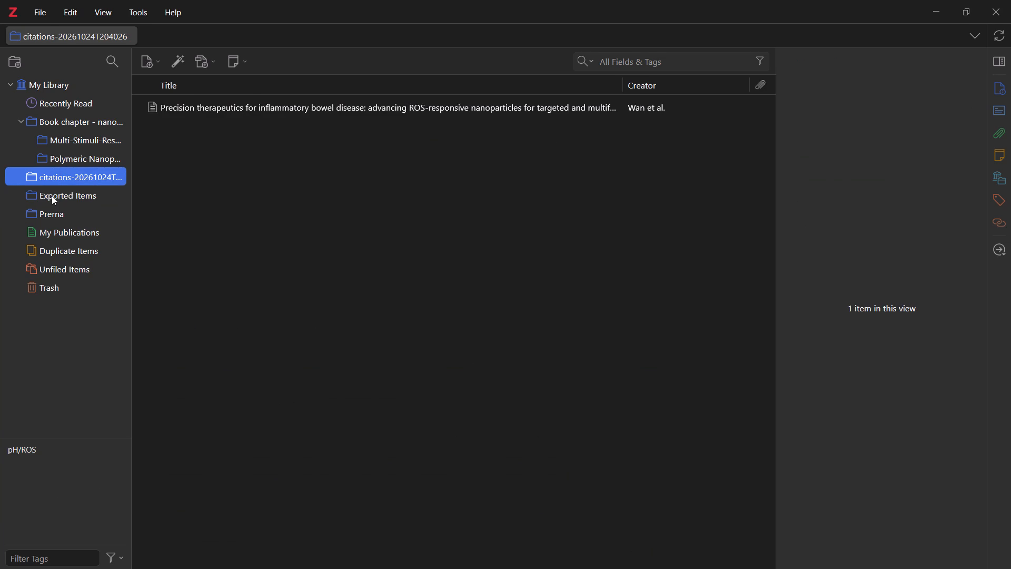
{"action": "left_click", "coordinate": [53, 194]}
{"action": "left_click", "coordinate": [48, 214]}
{"action": "scroll", "coordinate": [329, 306], "scroll_direction": "up", "scroll_amount": 2}
{"action": "scroll", "coordinate": [329, 307], "scroll_direction": "down", "scroll_amount": 1}
{"action": "scroll", "coordinate": [329, 307], "scroll_direction": "up", "scroll_amount": 1}
Examine the notes attached to the two untitled Verkhovskii et al. entries in the Prerna collection.
{"action": "left_click", "coordinate": [158, 126]}
{"action": "left_click", "coordinate": [144, 126]}
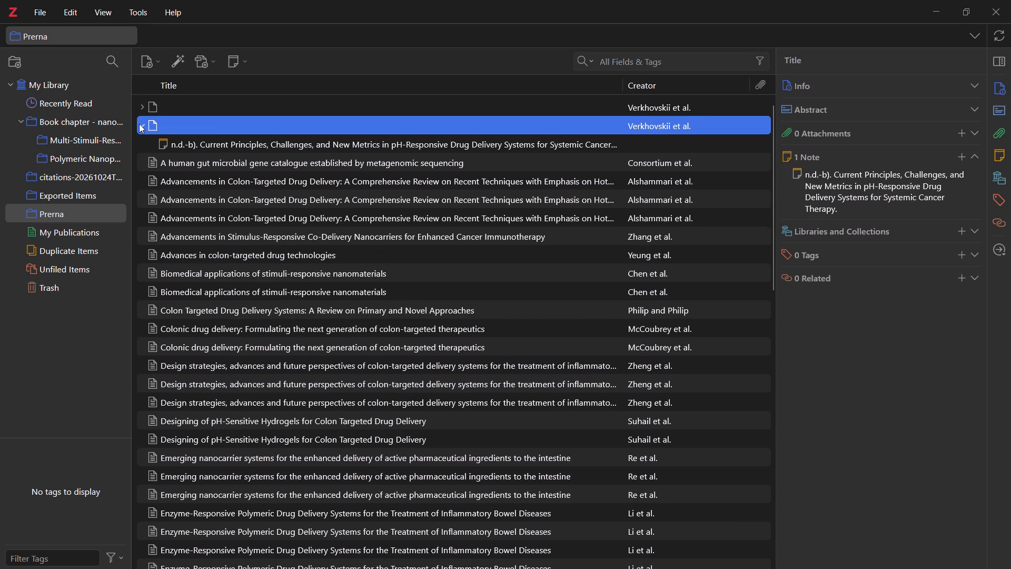
{"action": "left_click", "coordinate": [139, 124]}
{"action": "left_click", "coordinate": [143, 126]}
{"action": "left_click", "coordinate": [143, 126]}
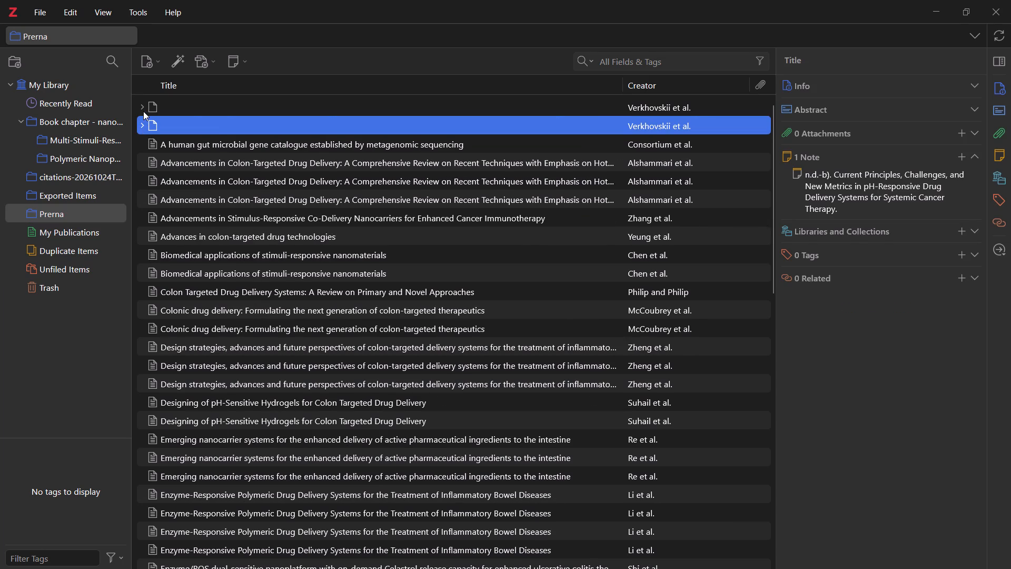
{"action": "left_click", "coordinate": [142, 107]}
{"action": "left_click", "coordinate": [142, 105]}
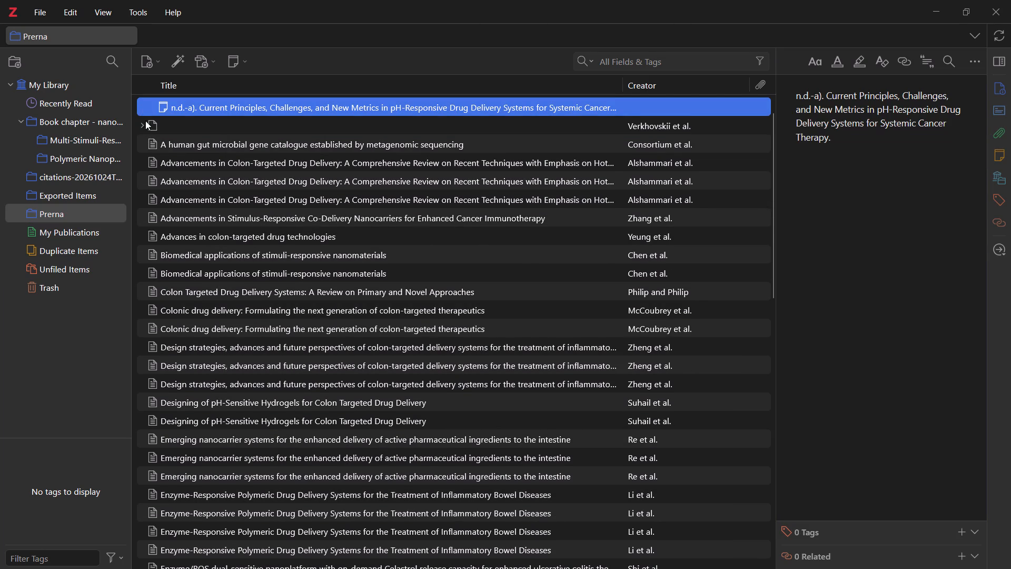
{"action": "left_click", "coordinate": [141, 113]}
{"action": "left_click", "coordinate": [108, 349]}
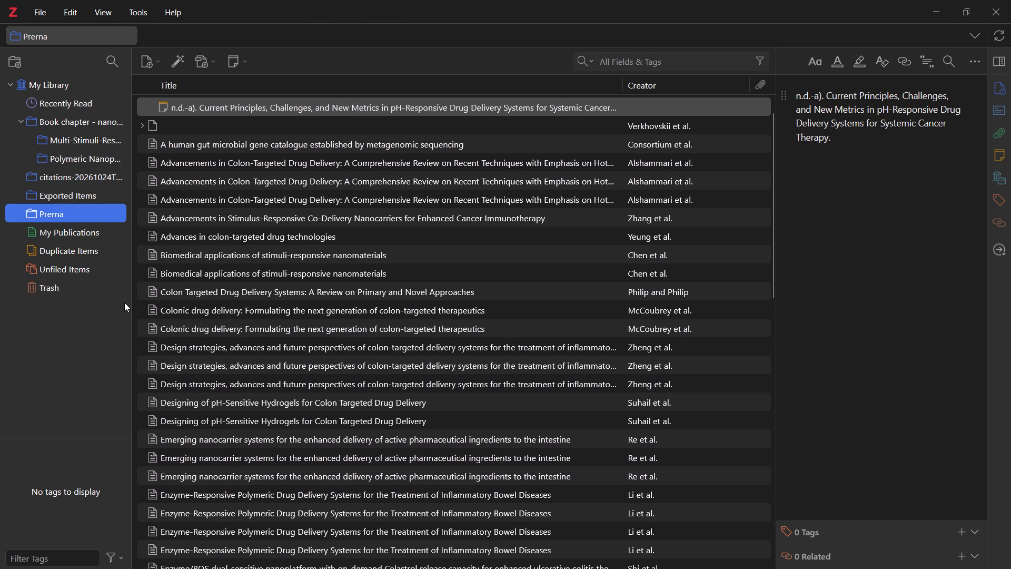
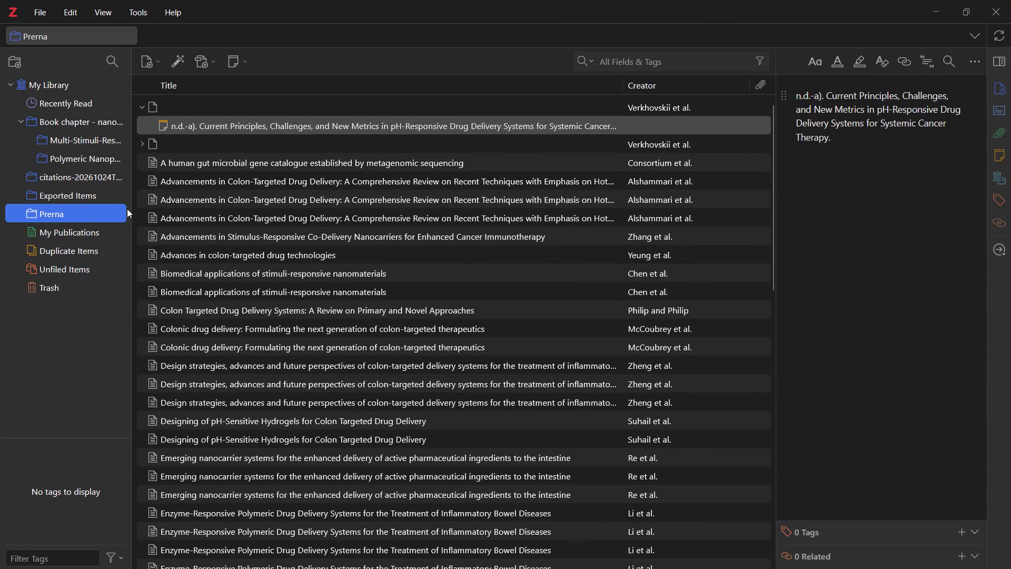
Switch to the Word document 2,3,4 Prerna.docx.
{"action": "key", "text": "alt+Tab"}
{"action": "key", "text": "alt+Tab"}
{"action": "key", "text": "alt+Tab"}
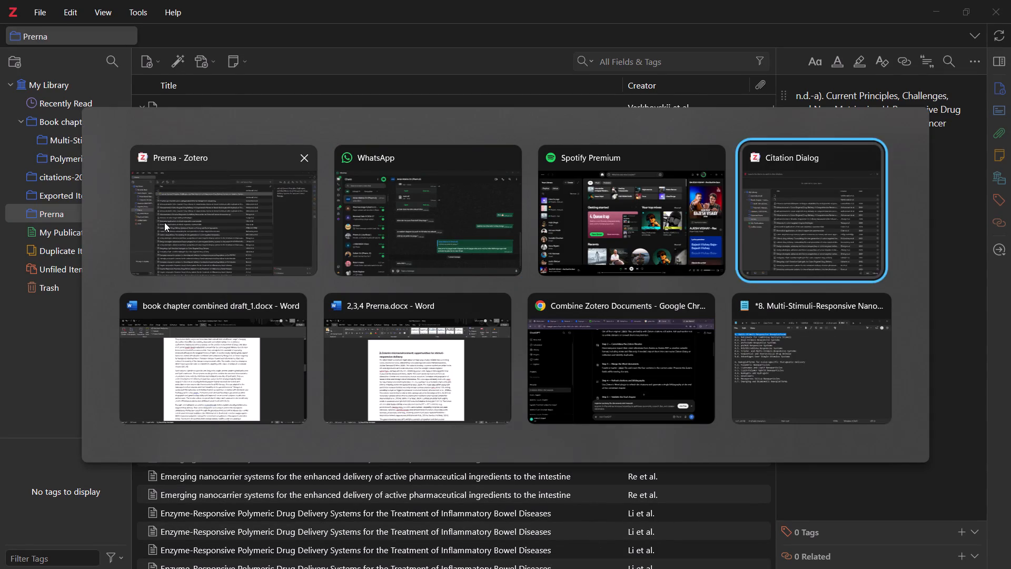
{"action": "key", "text": "alt+Tab"}
{"action": "key", "text": "alt+Tab"}
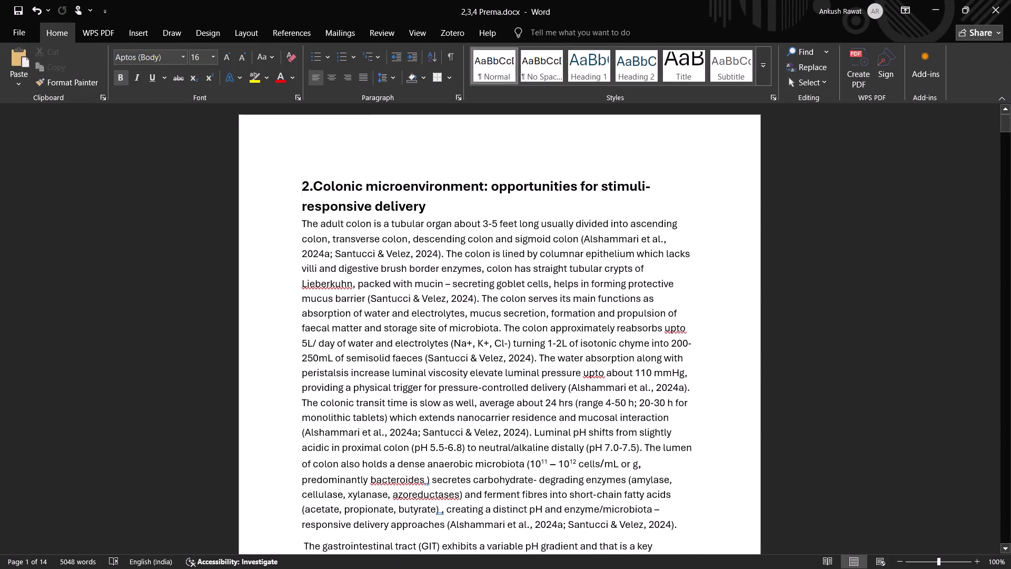
Open Zotero's citation editor for the Alshammari et al., 2024a; Santucci & Velez, 2024 citation ending the first sentence of section 2.
{"action": "scroll", "coordinate": [397, 306], "scroll_direction": "down", "scroll_amount": 1}
{"action": "scroll", "coordinate": [397, 306], "scroll_direction": "up", "scroll_amount": 1}
{"action": "scroll", "coordinate": [397, 306], "scroll_direction": "down", "scroll_amount": 4}
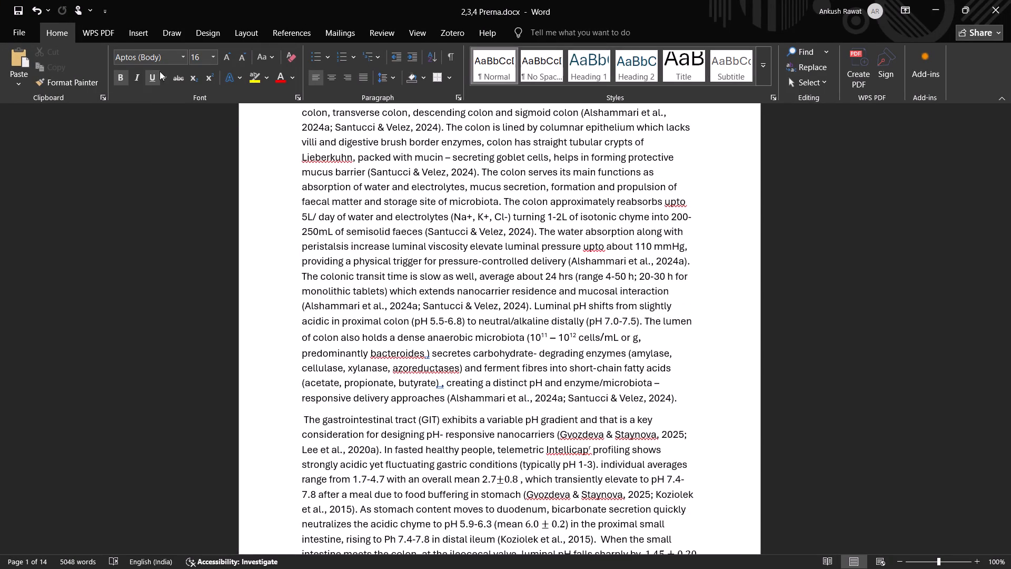
{"action": "left_click", "coordinate": [384, 119]}
{"action": "left_click", "coordinate": [385, 132]}
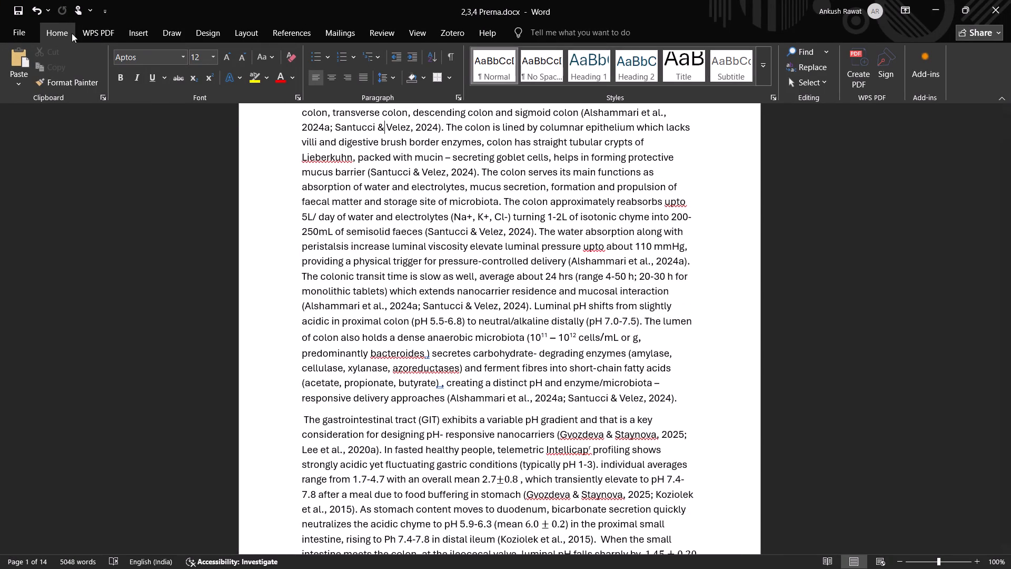
{"action": "left_click", "coordinate": [447, 34]}
{"action": "left_click", "coordinate": [20, 71]}
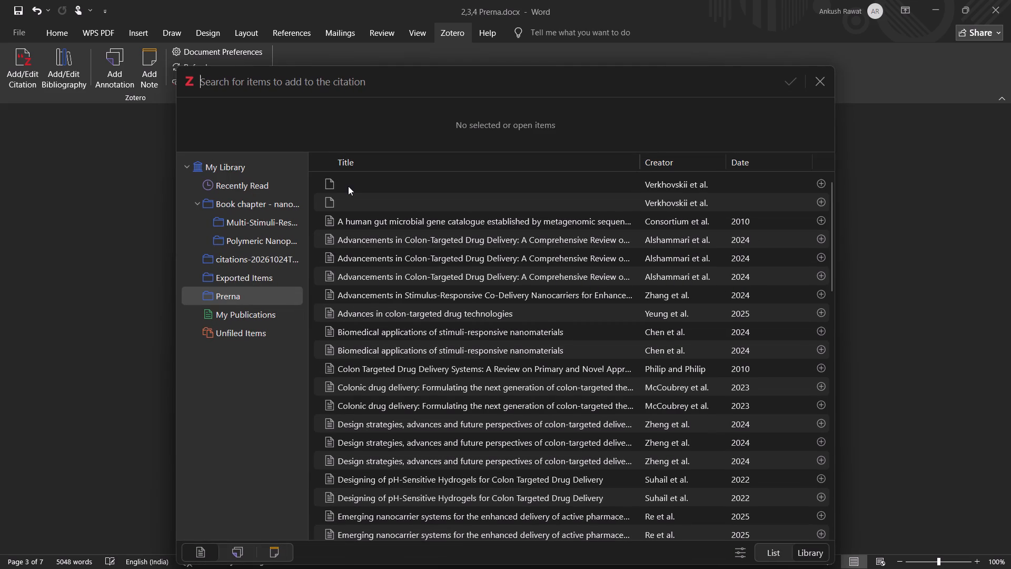
Close the citation search without adding an item and return to the 2,3,4 Prerna document.
{"action": "left_click", "coordinate": [810, 89]}
{"action": "left_click", "coordinate": [816, 82]}
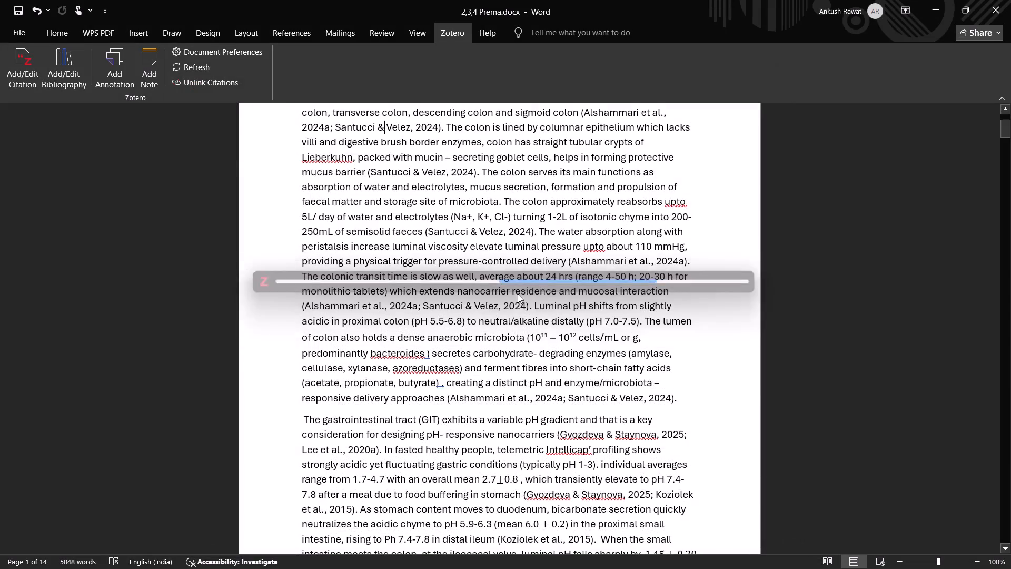
Read through section 2 on the colonic microenvironment, checking its in-text citations down to the section's reference list.
{"action": "scroll", "coordinate": [506, 298], "scroll_direction": "up", "scroll_amount": 1}
{"action": "scroll", "coordinate": [506, 298], "scroll_direction": "down", "scroll_amount": 1}
{"action": "scroll", "coordinate": [506, 298], "scroll_direction": "up", "scroll_amount": 1}
{"action": "scroll", "coordinate": [505, 298], "scroll_direction": "down", "scroll_amount": 2}
{"action": "scroll", "coordinate": [505, 298], "scroll_direction": "up", "scroll_amount": 1}
{"action": "scroll", "coordinate": [505, 298], "scroll_direction": "down", "scroll_amount": 4}
{"action": "scroll", "coordinate": [487, 297], "scroll_direction": "up", "scroll_amount": 1}
{"action": "scroll", "coordinate": [484, 297], "scroll_direction": "down", "scroll_amount": 1}
{"action": "scroll", "coordinate": [427, 293], "scroll_direction": "down", "scroll_amount": 1}
{"action": "scroll", "coordinate": [427, 293], "scroll_direction": "up", "scroll_amount": 1}
{"action": "scroll", "coordinate": [426, 294], "scroll_direction": "down", "scroll_amount": 1}
{"action": "scroll", "coordinate": [426, 295], "scroll_direction": "up", "scroll_amount": 2}
{"action": "scroll", "coordinate": [425, 295], "scroll_direction": "down", "scroll_amount": 3}
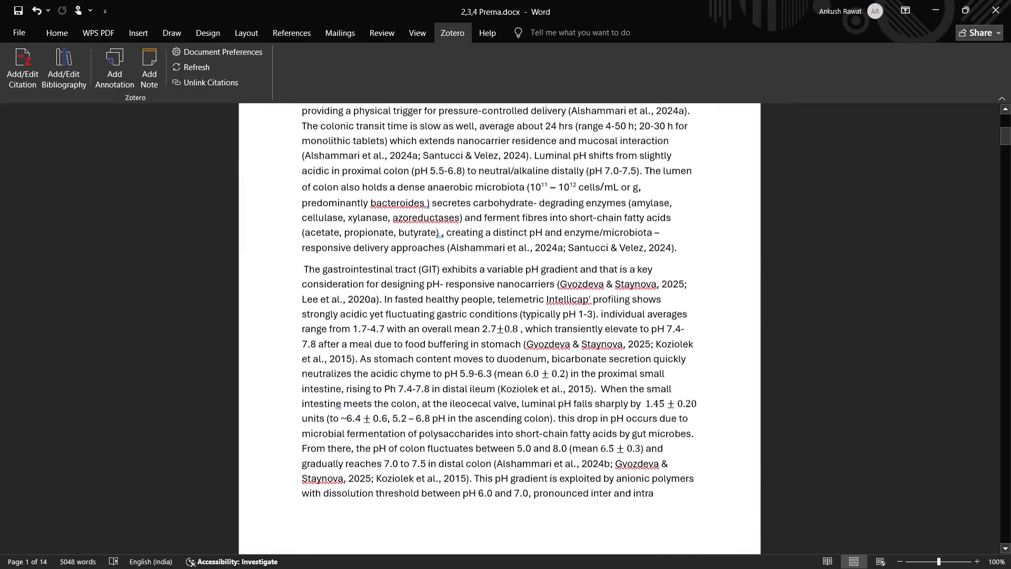
{"action": "scroll", "coordinate": [422, 290], "scroll_direction": "down", "scroll_amount": 2}
{"action": "scroll", "coordinate": [422, 290], "scroll_direction": "up", "scroll_amount": 2}
{"action": "scroll", "coordinate": [422, 290], "scroll_direction": "down", "scroll_amount": 3}
{"action": "scroll", "coordinate": [417, 267], "scroll_direction": "up", "scroll_amount": 2}
{"action": "scroll", "coordinate": [417, 267], "scroll_direction": "down", "scroll_amount": 5}
{"action": "scroll", "coordinate": [409, 273], "scroll_direction": "up", "scroll_amount": 2}
{"action": "scroll", "coordinate": [404, 279], "scroll_direction": "down", "scroll_amount": 5}
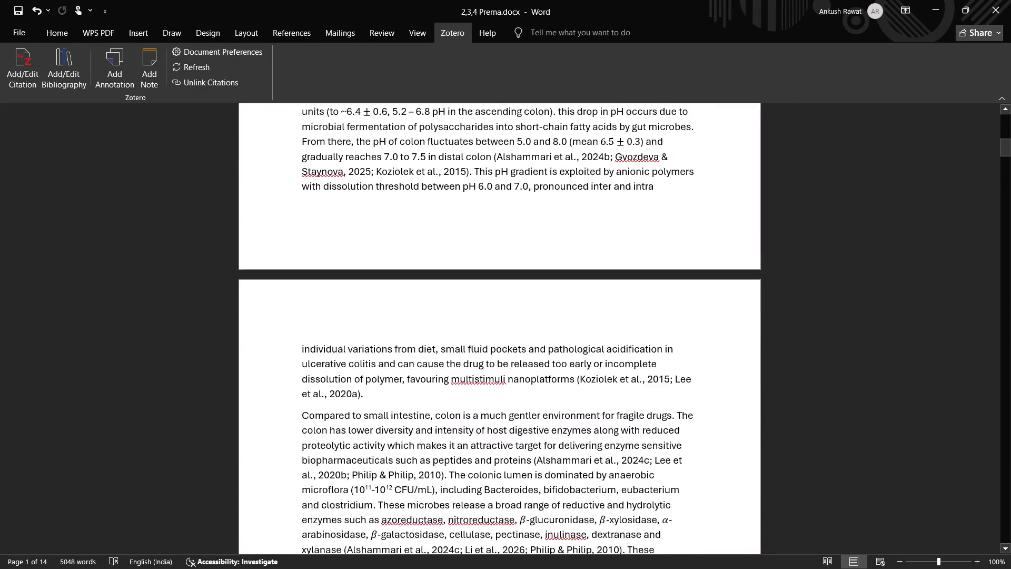
{"action": "scroll", "coordinate": [240, 277], "scroll_direction": "down", "scroll_amount": 4}
{"action": "middle_click_drag", "start_coordinate": [273, 247], "coordinate": [259, 332]}
{"action": "scroll", "coordinate": [266, 303], "scroll_direction": "down", "scroll_amount": 1}
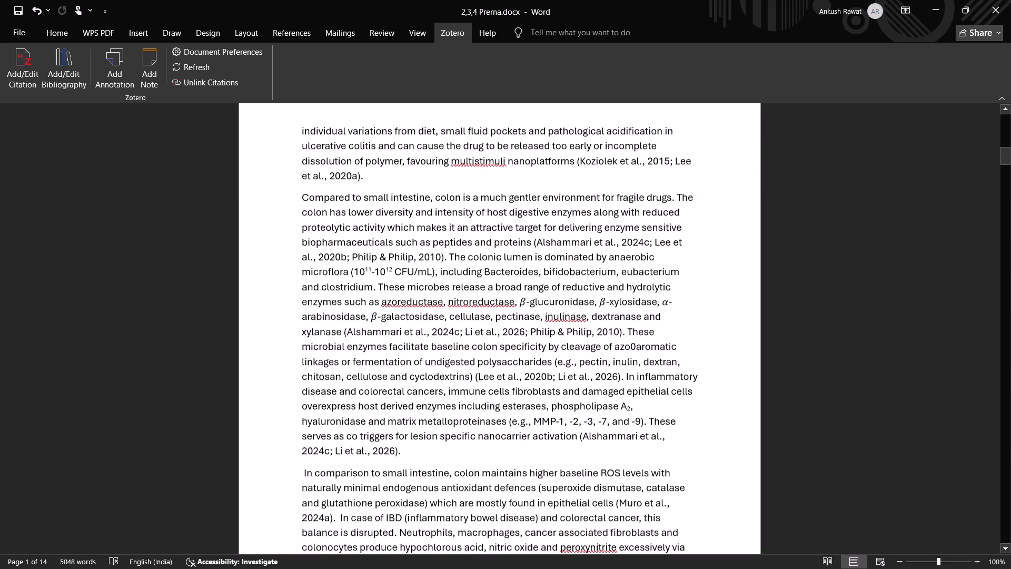
{"action": "middle_click_drag", "start_coordinate": [259, 332], "coordinate": [262, 384]}
{"action": "middle_click_drag", "start_coordinate": [264, 272], "coordinate": [263, 350]}
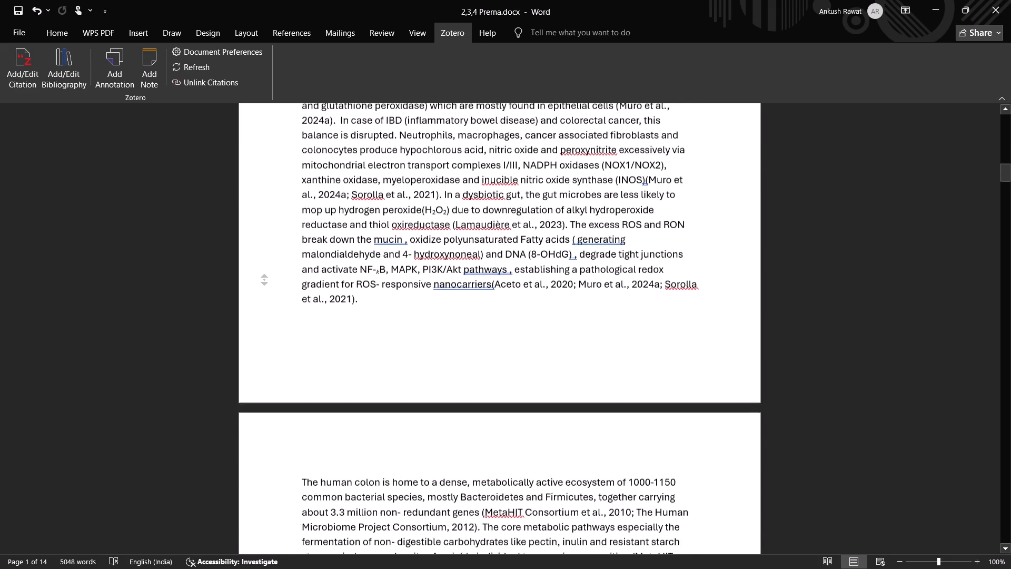
{"action": "middle_click_drag", "start_coordinate": [263, 350], "coordinate": [264, 362]}
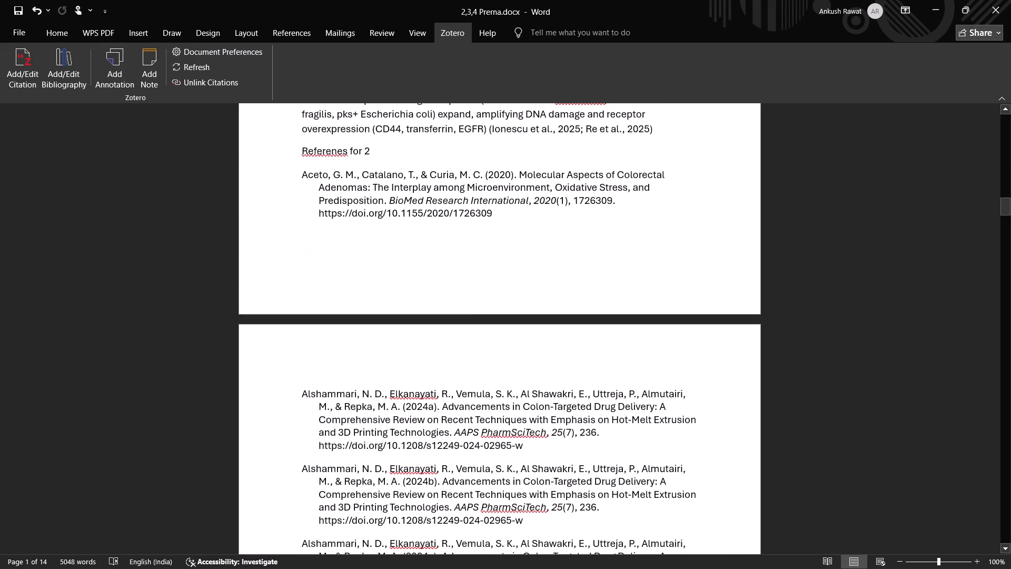
Review the reference list for section 2, from the Aceto entry through to The Human Microbiome Project Consortium entry.
{"action": "scroll", "coordinate": [301, 281], "scroll_direction": "up", "scroll_amount": 3}
{"action": "scroll", "coordinate": [301, 281], "scroll_direction": "down", "scroll_amount": 1}
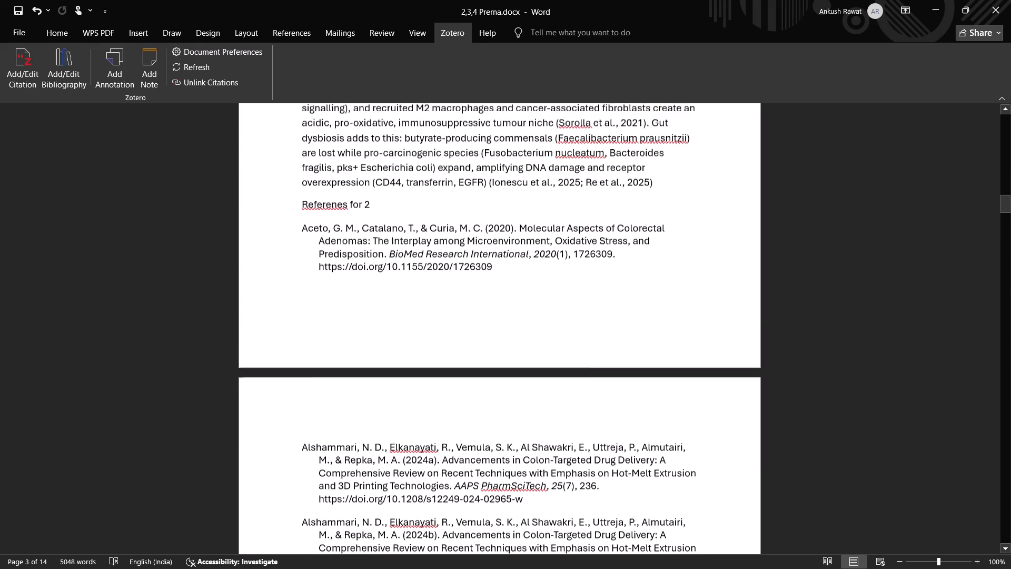
{"action": "scroll", "coordinate": [301, 281], "scroll_direction": "down", "scroll_amount": 10}
{"action": "scroll", "coordinate": [299, 287], "scroll_direction": "up", "scroll_amount": 1}
{"action": "scroll", "coordinate": [299, 289], "scroll_direction": "down", "scroll_amount": 6}
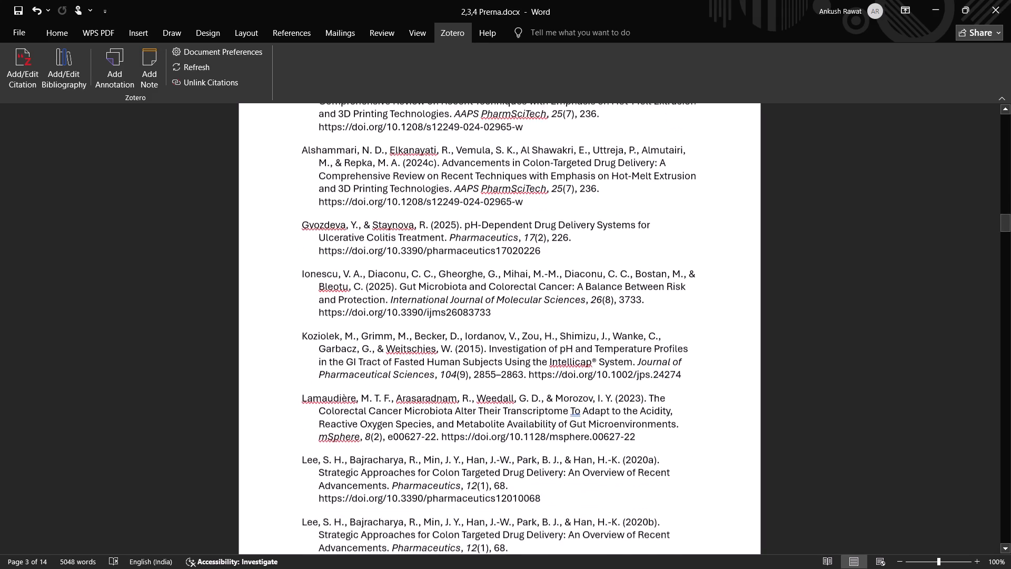
{"action": "scroll", "coordinate": [295, 296], "scroll_direction": "down", "scroll_amount": 9}
{"action": "scroll", "coordinate": [295, 296], "scroll_direction": "up", "scroll_amount": 1}
{"action": "scroll", "coordinate": [295, 296], "scroll_direction": "down", "scroll_amount": 3}
{"action": "scroll", "coordinate": [291, 303], "scroll_direction": "up", "scroll_amount": 1}
{"action": "scroll", "coordinate": [291, 303], "scroll_direction": "down", "scroll_amount": 1}
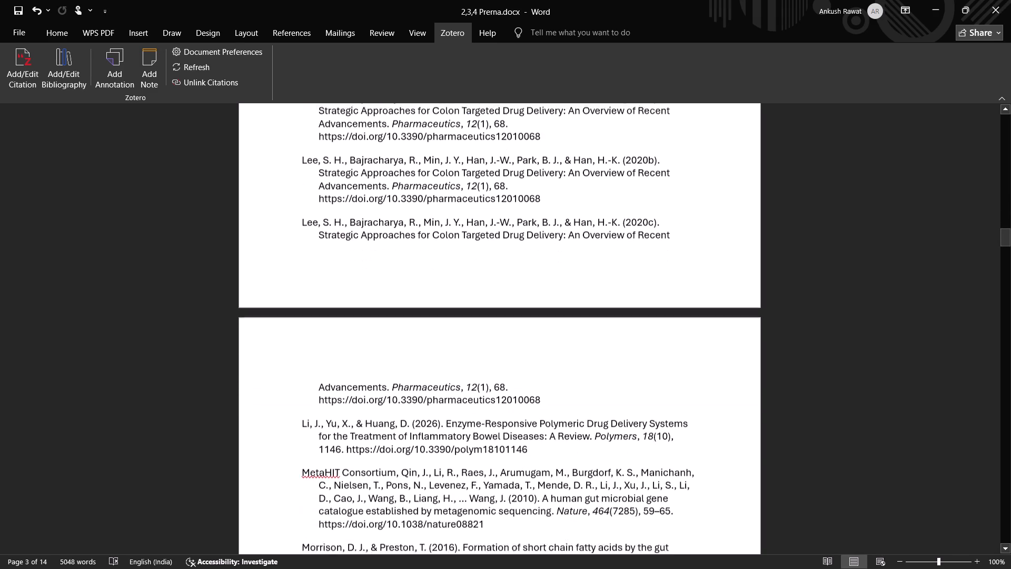
{"action": "scroll", "coordinate": [288, 307], "scroll_direction": "down", "scroll_amount": 8}
{"action": "scroll", "coordinate": [276, 326], "scroll_direction": "up", "scroll_amount": 1}
{"action": "scroll", "coordinate": [276, 326], "scroll_direction": "down", "scroll_amount": 14}
{"action": "scroll", "coordinate": [267, 333], "scroll_direction": "up", "scroll_amount": 1}
{"action": "scroll", "coordinate": [267, 334], "scroll_direction": "down", "scroll_amount": 2}
{"action": "scroll", "coordinate": [265, 336], "scroll_direction": "up", "scroll_amount": 1}
{"action": "scroll", "coordinate": [265, 336], "scroll_direction": "down", "scroll_amount": 3}
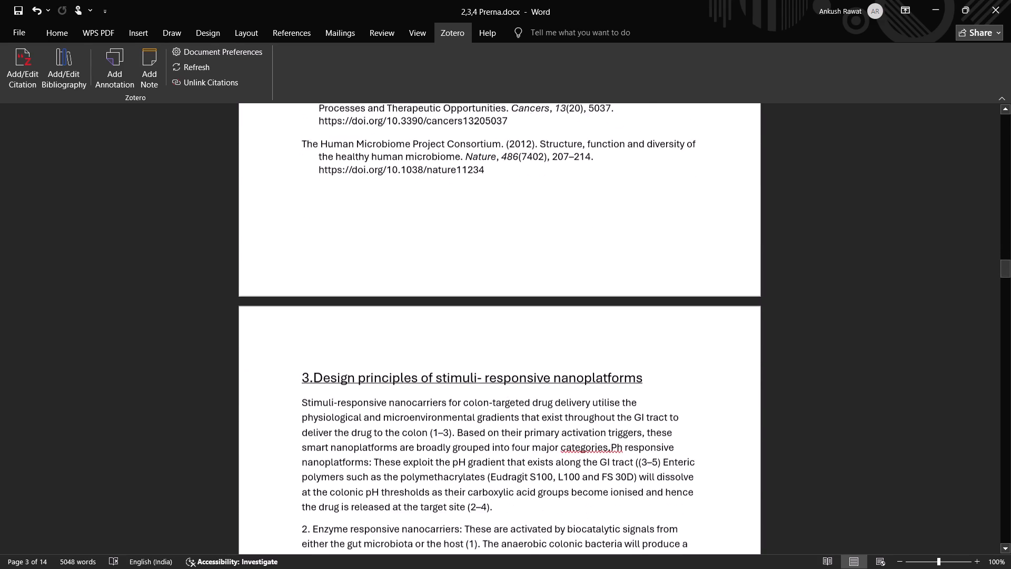
Look through section 3 on design principles and section 4 on pH-responsive nanoplatforms, including their numbered citations.
{"action": "scroll", "coordinate": [265, 337], "scroll_direction": "down", "scroll_amount": 5}
{"action": "middle_click_drag", "start_coordinate": [252, 246], "coordinate": [251, 276]}
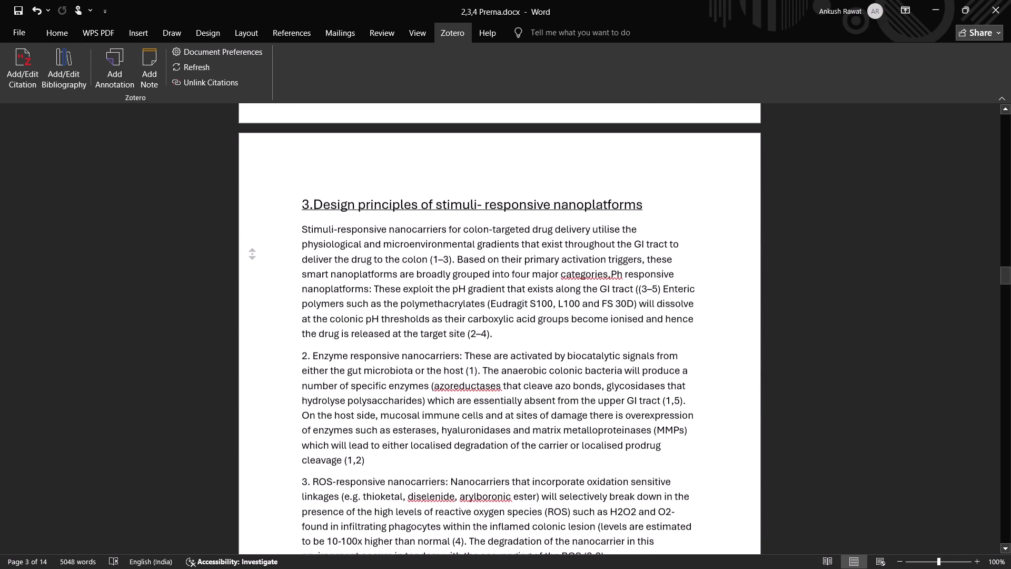
{"action": "middle_click_drag", "start_coordinate": [251, 276], "coordinate": [251, 301]}
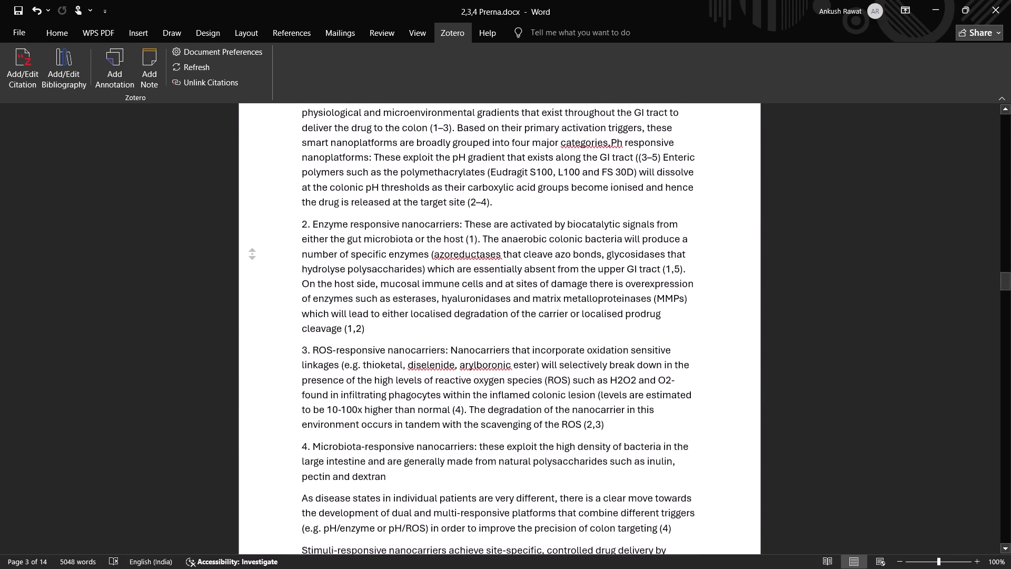
{"action": "middle_click_drag", "start_coordinate": [251, 301], "coordinate": [250, 315]}
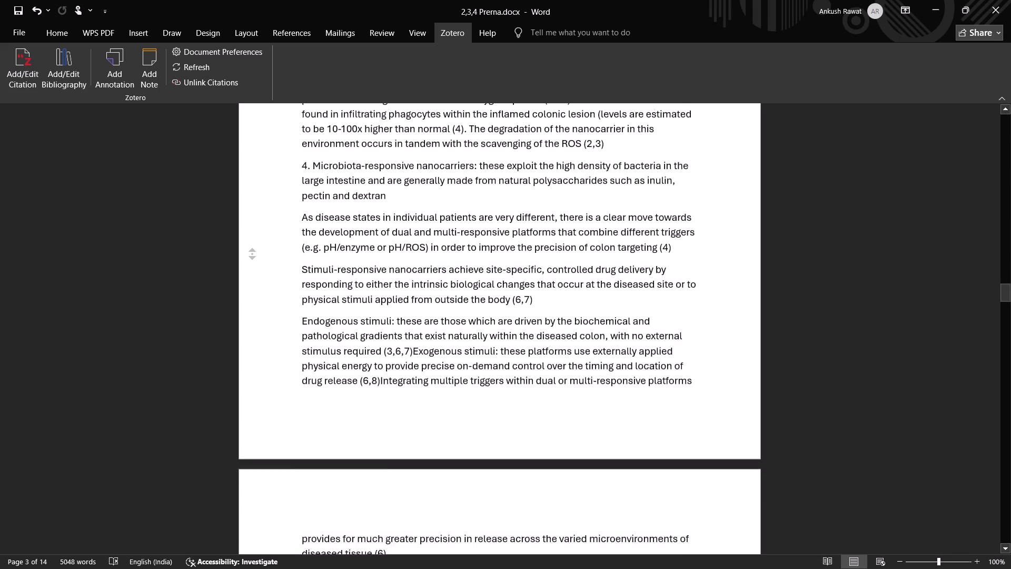
{"action": "middle_click_drag", "start_coordinate": [250, 315], "coordinate": [249, 330]}
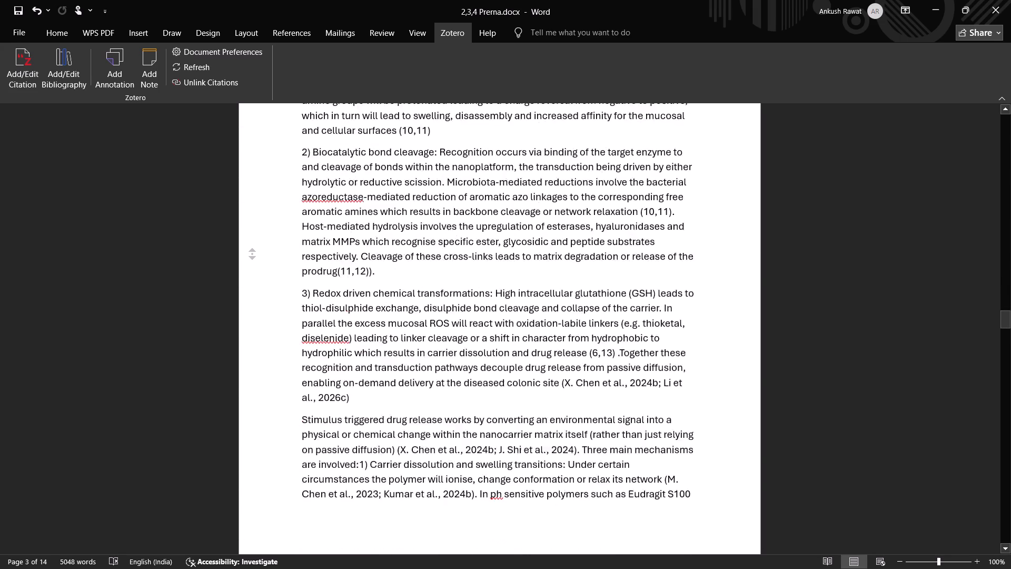
{"action": "middle_click_drag", "start_coordinate": [249, 330], "coordinate": [249, 336]}
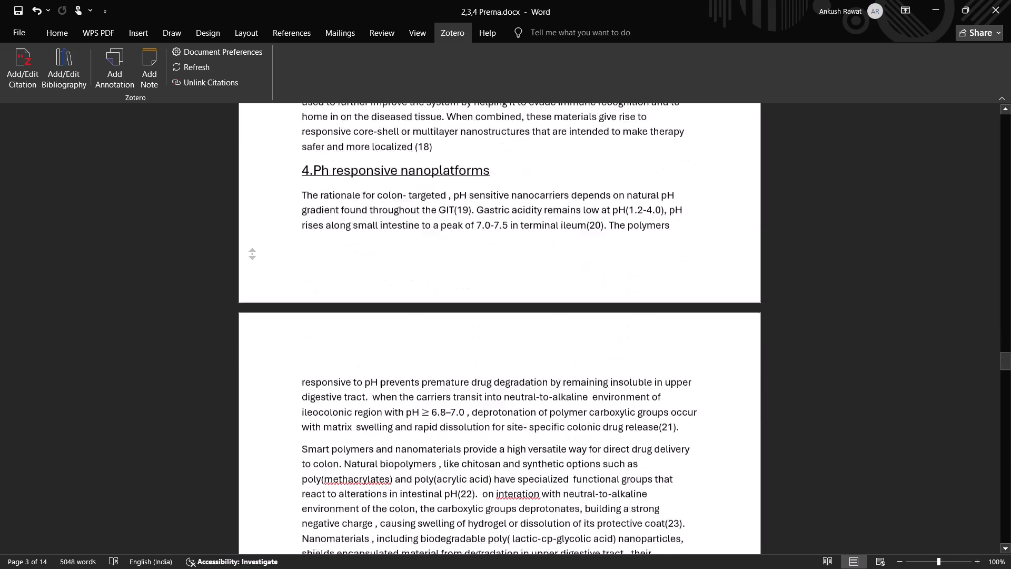
{"action": "middle_click_drag", "start_coordinate": [249, 336], "coordinate": [249, 340]}
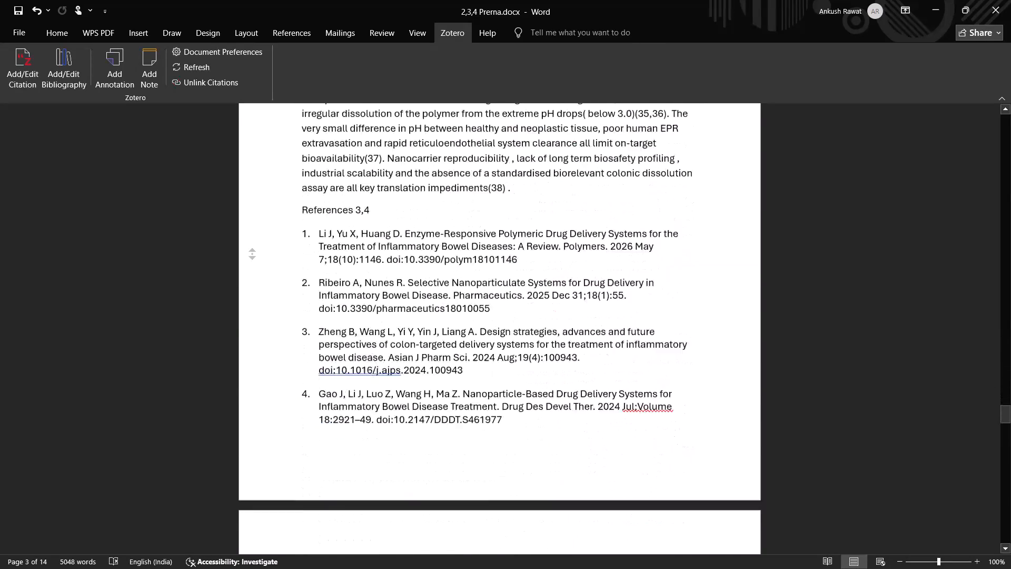
Review the numbered reference list for sections 3 and 4, going back from the document's end to the list's beginning.
{"action": "middle_click_drag", "start_coordinate": [249, 340], "coordinate": [249, 342]}
{"action": "middle_click_drag", "start_coordinate": [253, 352], "coordinate": [251, 357]}
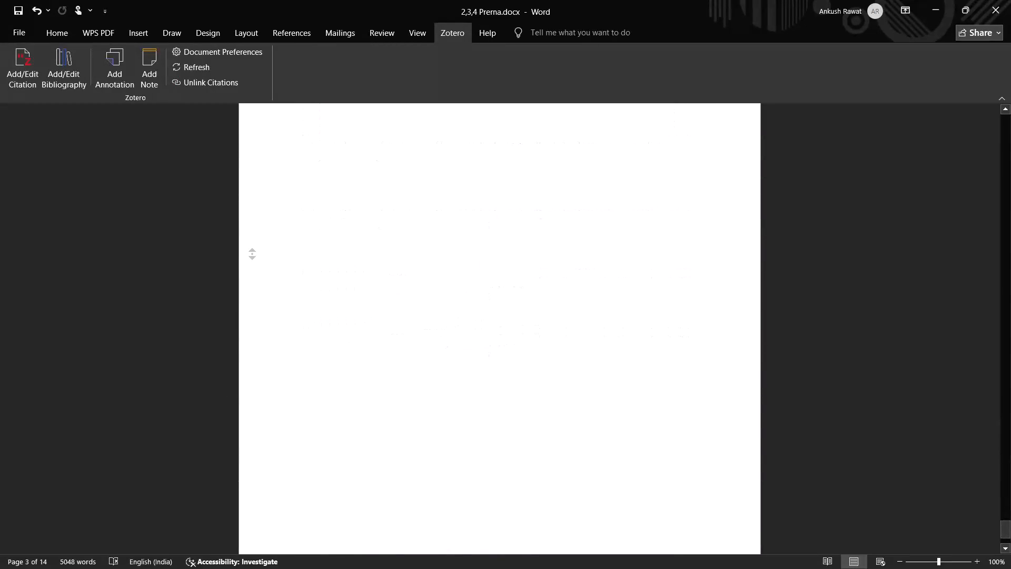
{"action": "middle_click_drag", "start_coordinate": [251, 357], "coordinate": [259, 270]}
{"action": "scroll", "coordinate": [259, 335], "scroll_direction": "up", "scroll_amount": 3}
{"action": "middle_click_drag", "start_coordinate": [259, 335], "coordinate": [260, 256]}
{"action": "scroll", "coordinate": [259, 303], "scroll_direction": "down", "scroll_amount": 1}
{"action": "middle_click_drag", "start_coordinate": [284, 313], "coordinate": [279, 274]}
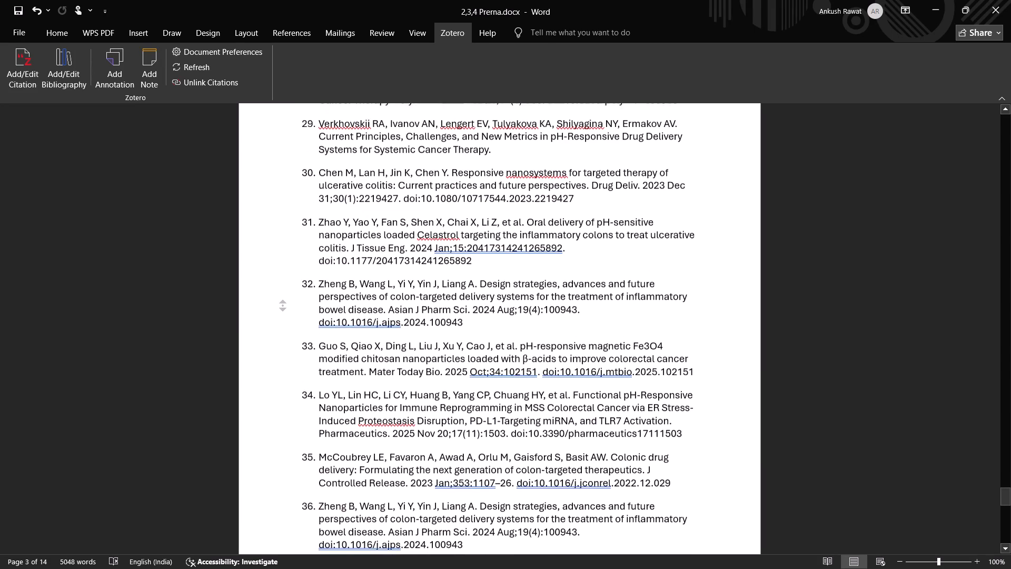
{"action": "middle_click_drag", "start_coordinate": [279, 274], "coordinate": [273, 244]}
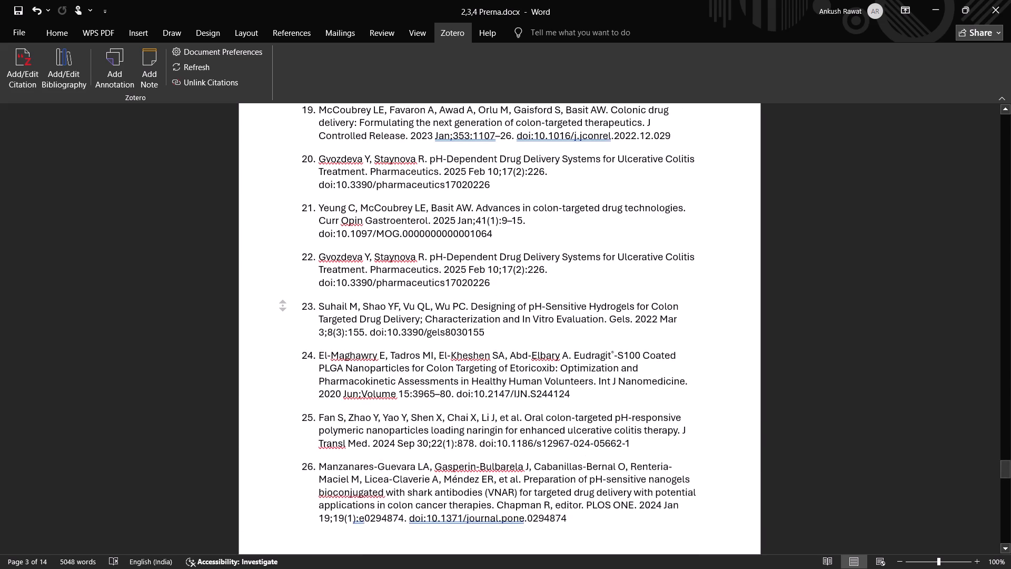
{"action": "middle_click_drag", "start_coordinate": [273, 244], "coordinate": [273, 242]}
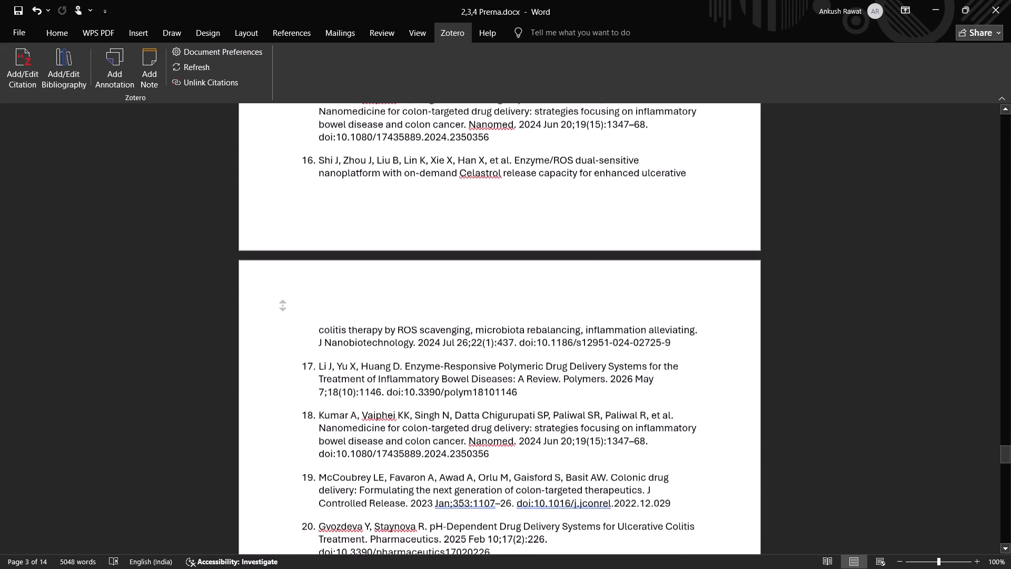
{"action": "middle_click_drag", "start_coordinate": [273, 242], "coordinate": [272, 237]}
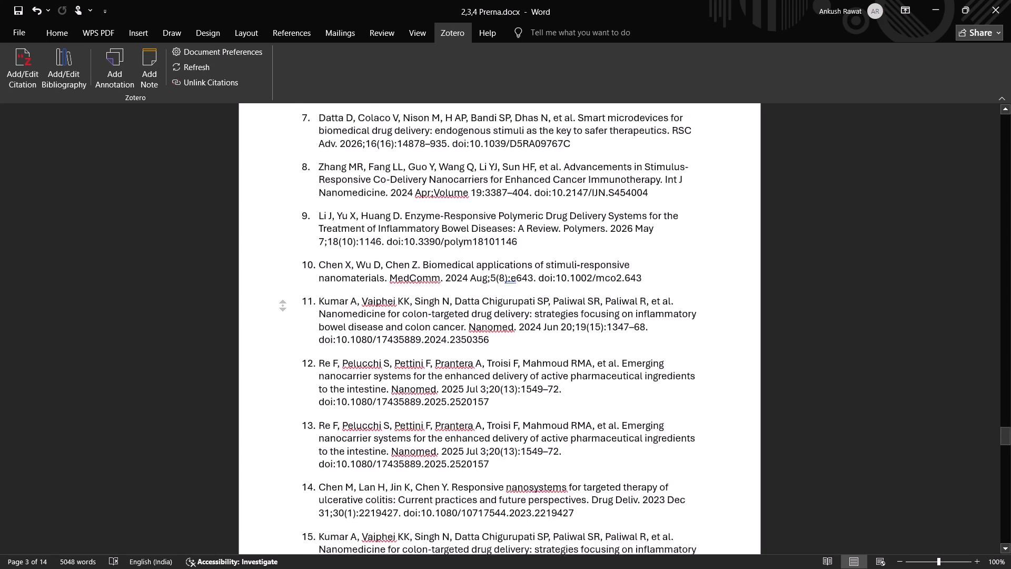
{"action": "middle_click_drag", "start_coordinate": [272, 237], "coordinate": [272, 237]}
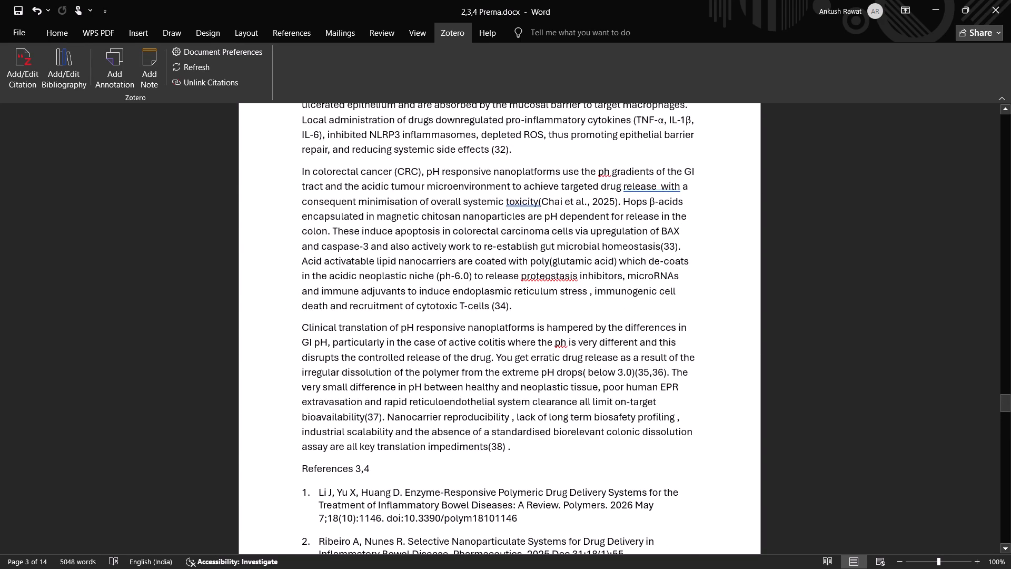
Return to the document's beginning and re-examine section 2 and the first entries of its reference list.
{"action": "middle_click_drag", "start_coordinate": [259, 358], "coordinate": [245, 207]}
{"action": "middle_click_drag", "start_coordinate": [250, 249], "coordinate": [252, 263]}
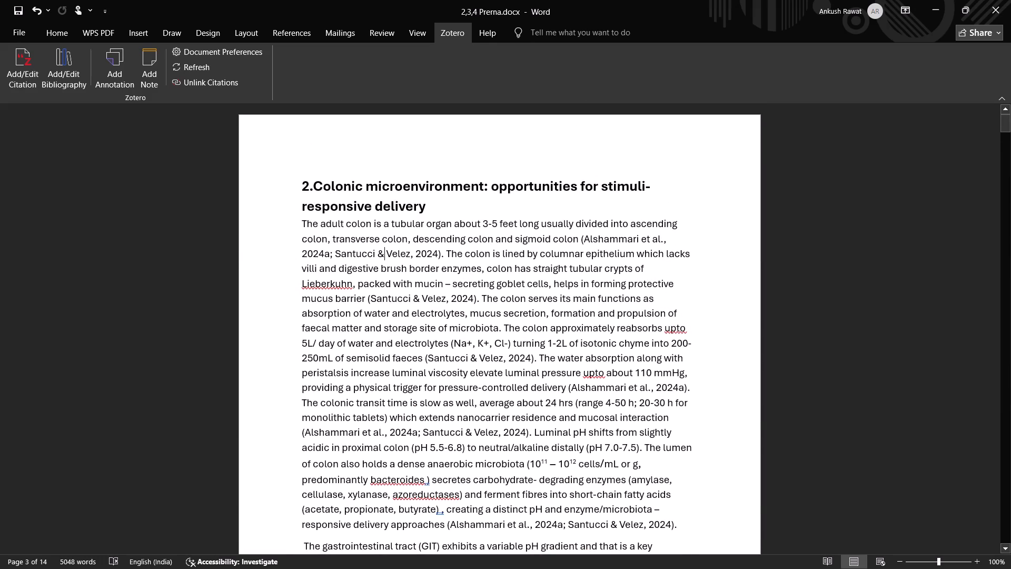
{"action": "middle_click_drag", "start_coordinate": [252, 263], "coordinate": [254, 323]}
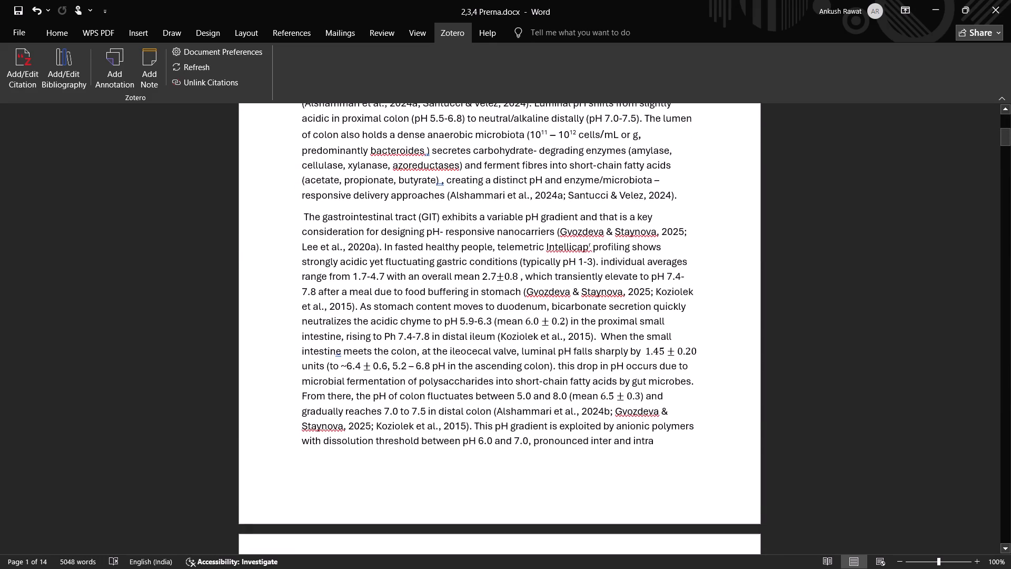
{"action": "middle_click_drag", "start_coordinate": [260, 280], "coordinate": [257, 206]}
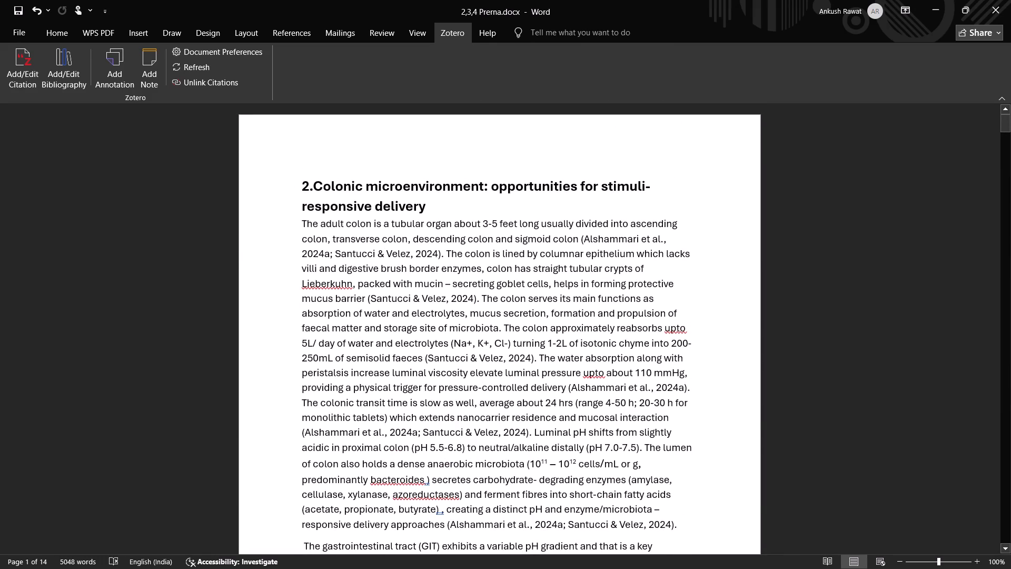
{"action": "middle_click_drag", "start_coordinate": [280, 224], "coordinate": [272, 377]}
{"action": "scroll", "coordinate": [280, 224], "scroll_direction": "down", "scroll_amount": 1}
{"action": "middle_click_drag", "start_coordinate": [271, 201], "coordinate": [265, 313]}
{"action": "scroll", "coordinate": [274, 278], "scroll_direction": "up", "scroll_amount": 4}
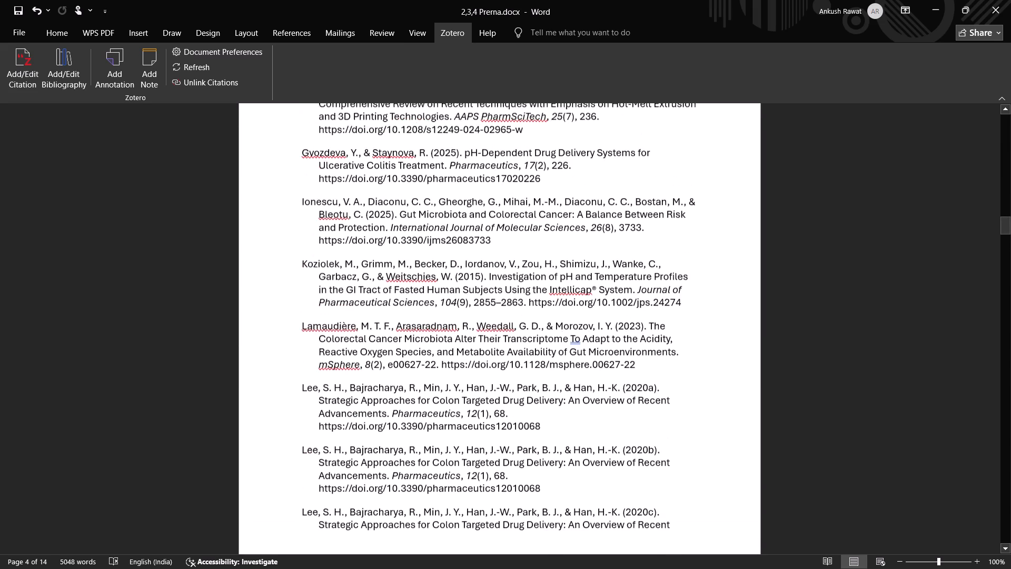
{"action": "scroll", "coordinate": [274, 281], "scroll_direction": "up", "scroll_amount": 8}
{"action": "scroll", "coordinate": [274, 281], "scroll_direction": "down", "scroll_amount": 1}
{"action": "scroll", "coordinate": [274, 281], "scroll_direction": "up", "scroll_amount": 6}
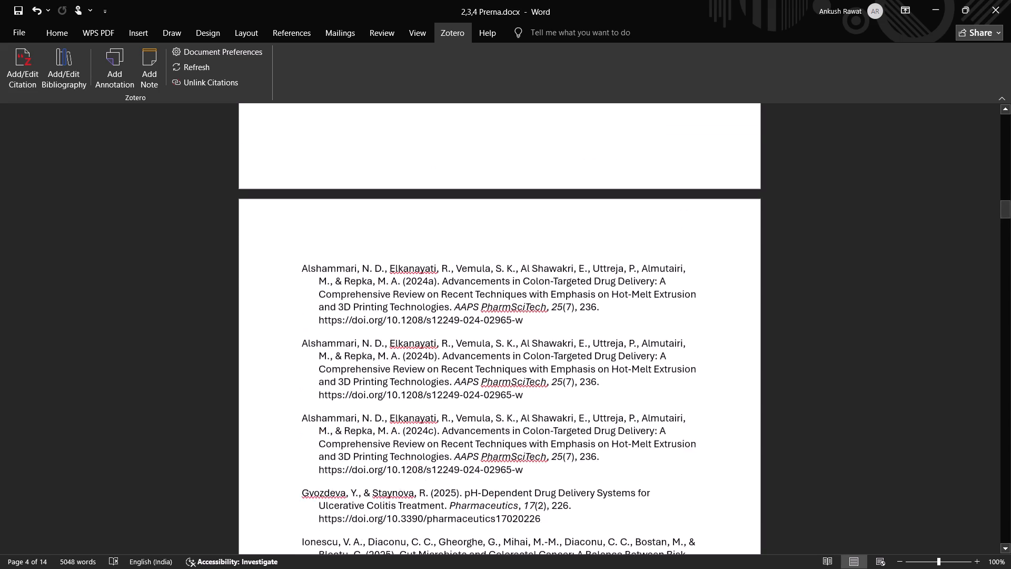
{"action": "scroll", "coordinate": [274, 276], "scroll_direction": "up", "scroll_amount": 1}
{"action": "scroll", "coordinate": [274, 276], "scroll_direction": "down", "scroll_amount": 1}
{"action": "scroll", "coordinate": [274, 276], "scroll_direction": "up", "scroll_amount": 3}
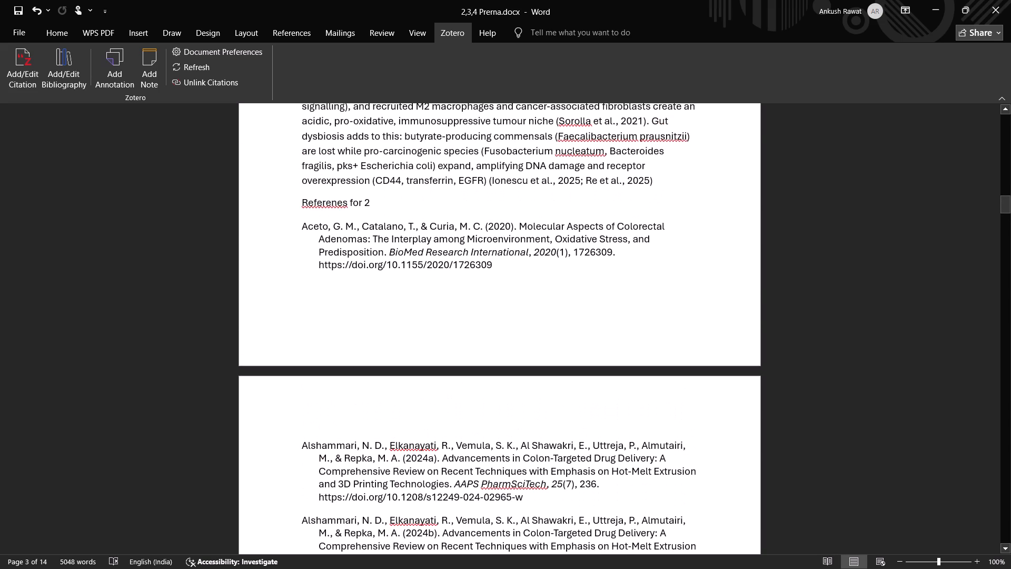
Start a Zotero citation on the selected Aceto, Catalano and Curia (2020) bibliography entry, and cancel without choosing an item.
{"action": "left_click_drag", "start_coordinate": [299, 225], "coordinate": [504, 276]}
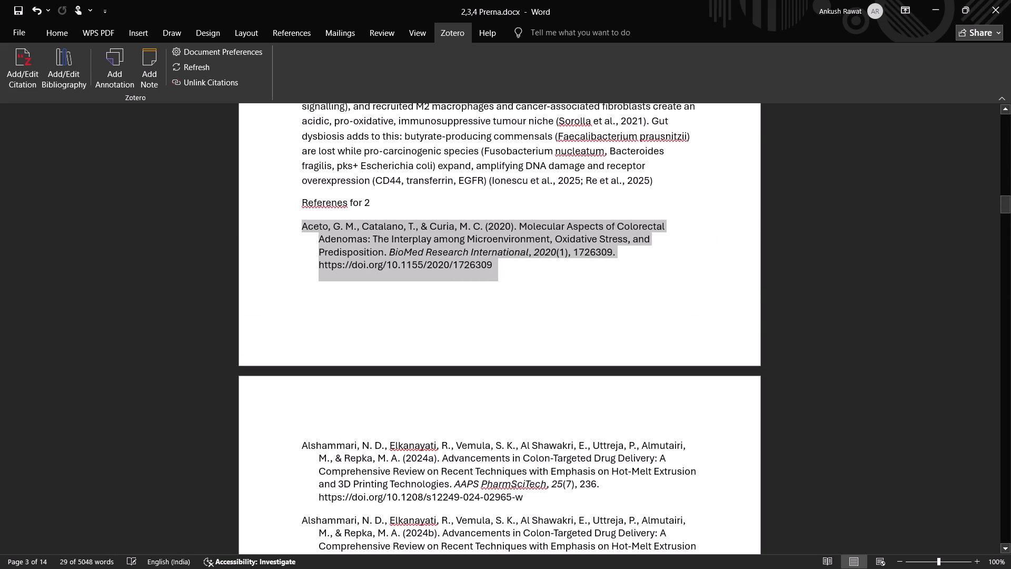
{"action": "left_click", "coordinate": [28, 66]}
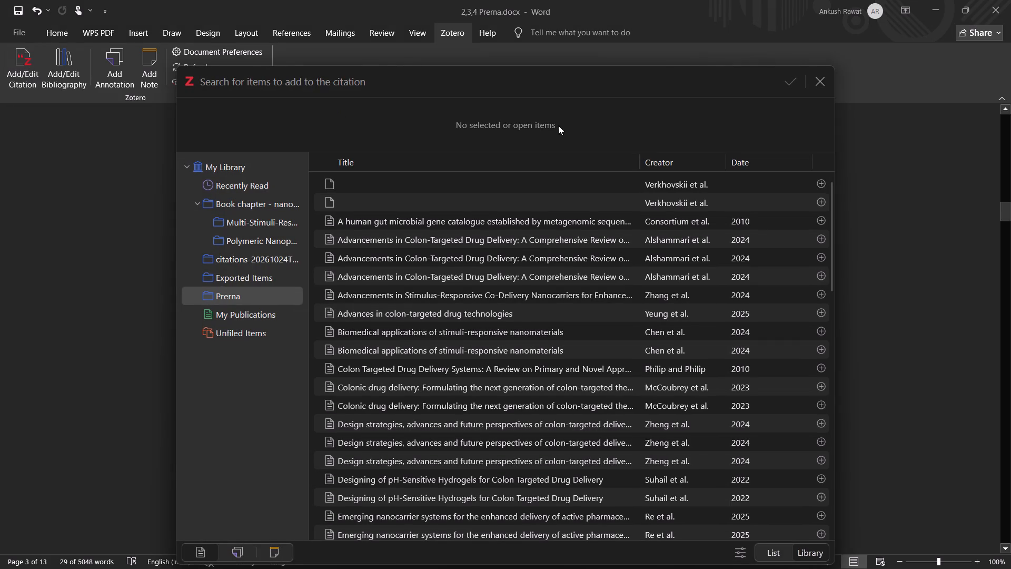
{"action": "left_click", "coordinate": [818, 90]}
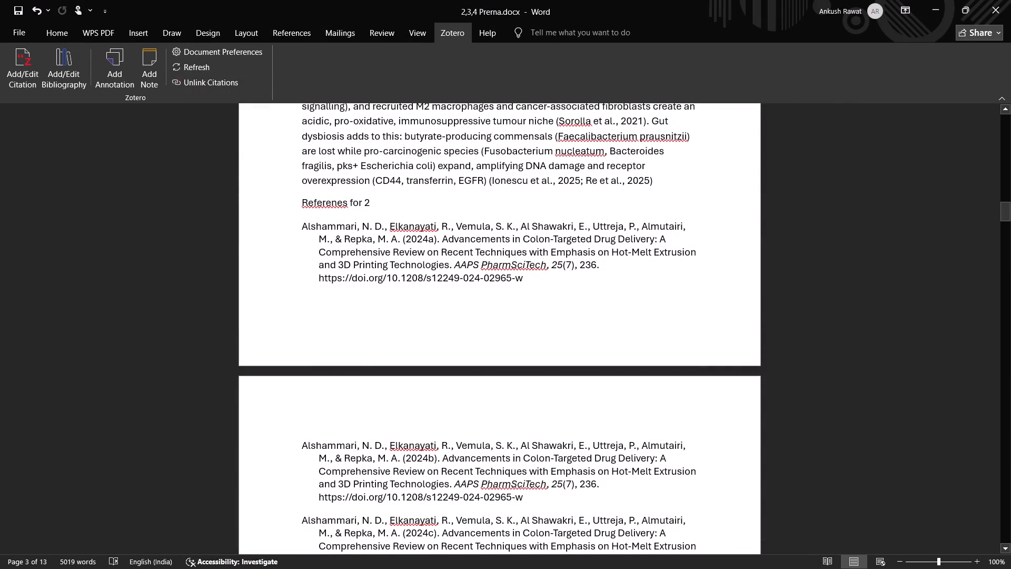
Check section 2's reference list again from the Alshammari entries onward, and return to the document's beginning.
{"action": "scroll", "coordinate": [350, 308], "scroll_direction": "down", "scroll_amount": 1}
{"action": "scroll", "coordinate": [350, 308], "scroll_direction": "up", "scroll_amount": 1}
{"action": "scroll", "coordinate": [350, 308], "scroll_direction": "down", "scroll_amount": 4}
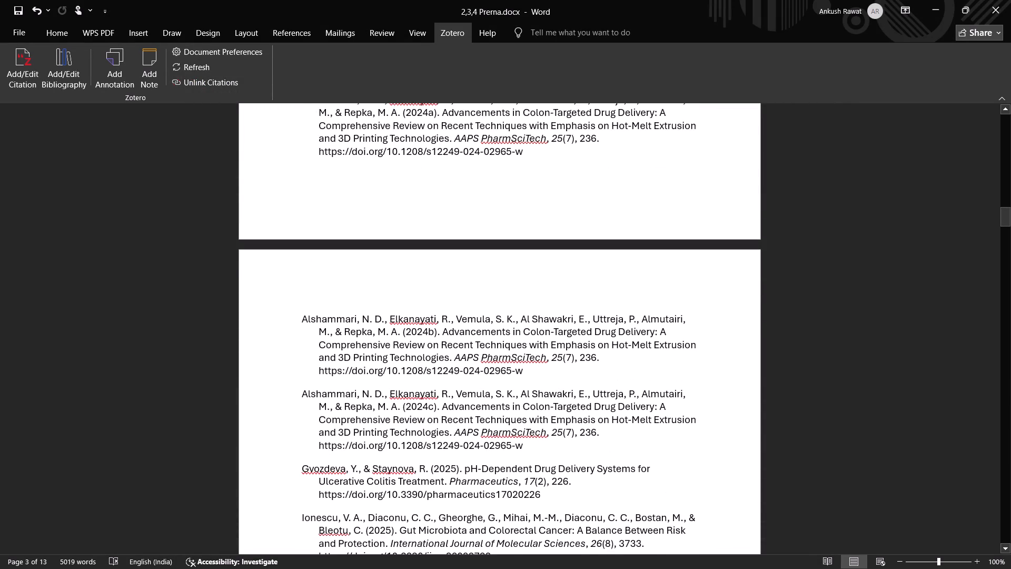
{"action": "scroll", "coordinate": [350, 309], "scroll_direction": "down", "scroll_amount": 1}
{"action": "scroll", "coordinate": [350, 309], "scroll_direction": "up", "scroll_amount": 1}
{"action": "scroll", "coordinate": [350, 309], "scroll_direction": "down", "scroll_amount": 3}
{"action": "scroll", "coordinate": [350, 310], "scroll_direction": "up", "scroll_amount": 1}
{"action": "scroll", "coordinate": [349, 311], "scroll_direction": "down", "scroll_amount": 4}
{"action": "scroll", "coordinate": [350, 308], "scroll_direction": "up", "scroll_amount": 1}
{"action": "scroll", "coordinate": [353, 303], "scroll_direction": "down", "scroll_amount": 5}
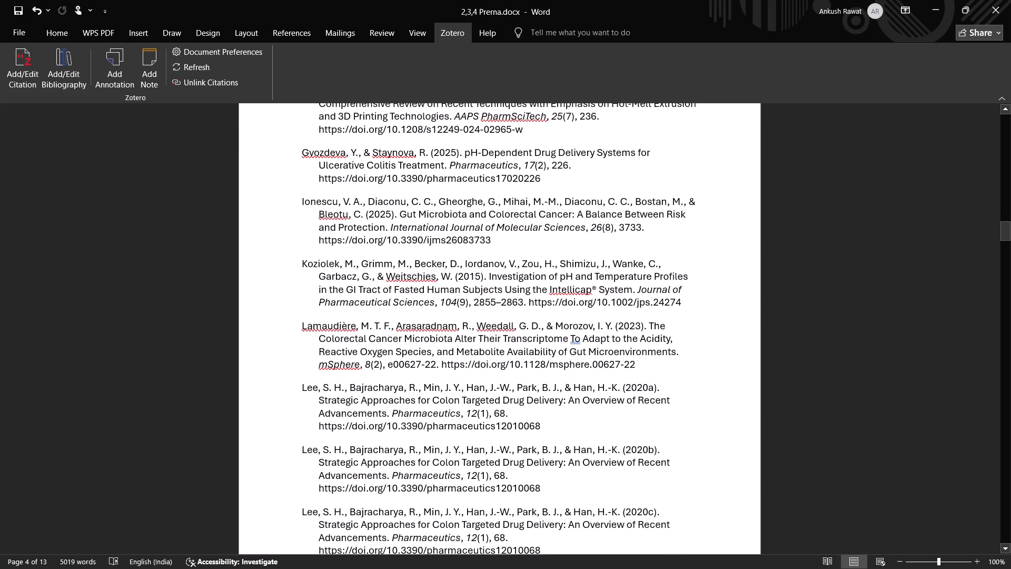
{"action": "scroll", "coordinate": [340, 426], "scroll_direction": "up", "scroll_amount": 8}
{"action": "scroll", "coordinate": [332, 421], "scroll_direction": "down", "scroll_amount": 1}
{"action": "scroll", "coordinate": [332, 421], "scroll_direction": "up", "scroll_amount": 3}
{"action": "scroll", "coordinate": [329, 420], "scroll_direction": "down", "scroll_amount": 1}
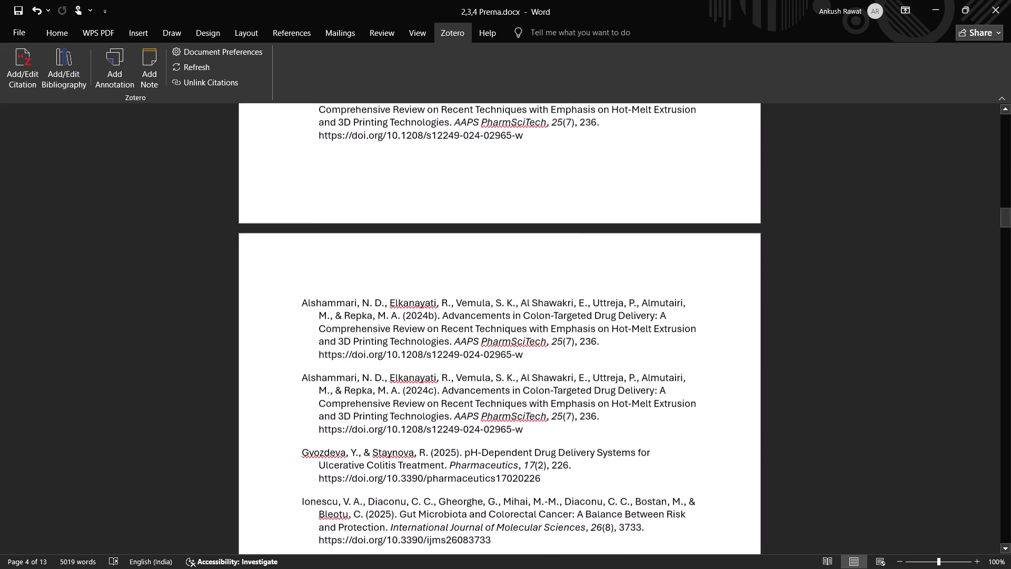
{"action": "scroll", "coordinate": [329, 420], "scroll_direction": "down", "scroll_amount": 3}
{"action": "scroll", "coordinate": [326, 420], "scroll_direction": "up", "scroll_amount": 1}
{"action": "middle_click_drag", "start_coordinate": [280, 423], "coordinate": [281, 335]}
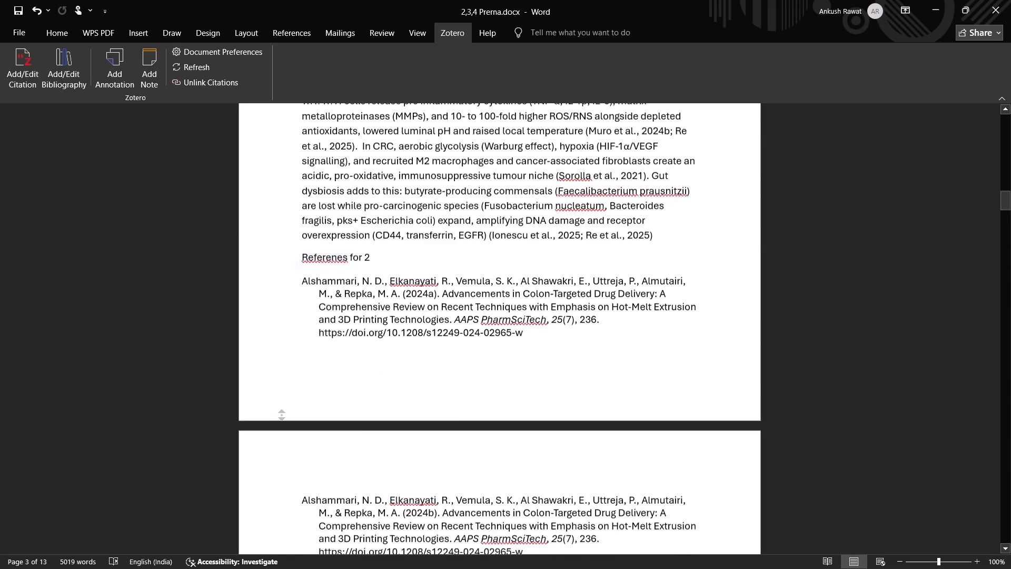
{"action": "middle_click_drag", "start_coordinate": [281, 335], "coordinate": [279, 268]}
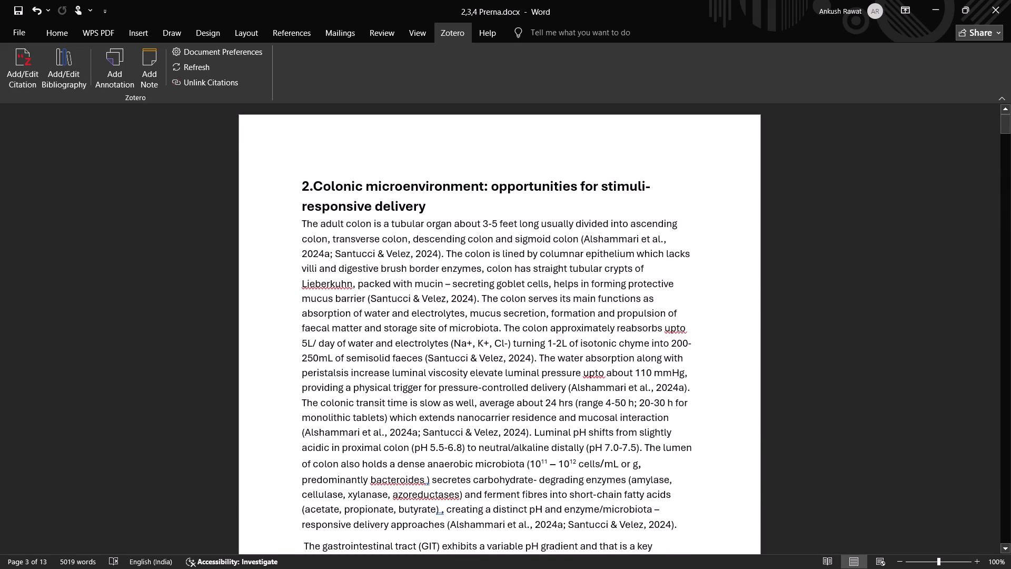
Switch to the Zotero window showing the Prerna collection.
{"action": "key", "text": "alt+Tab"}
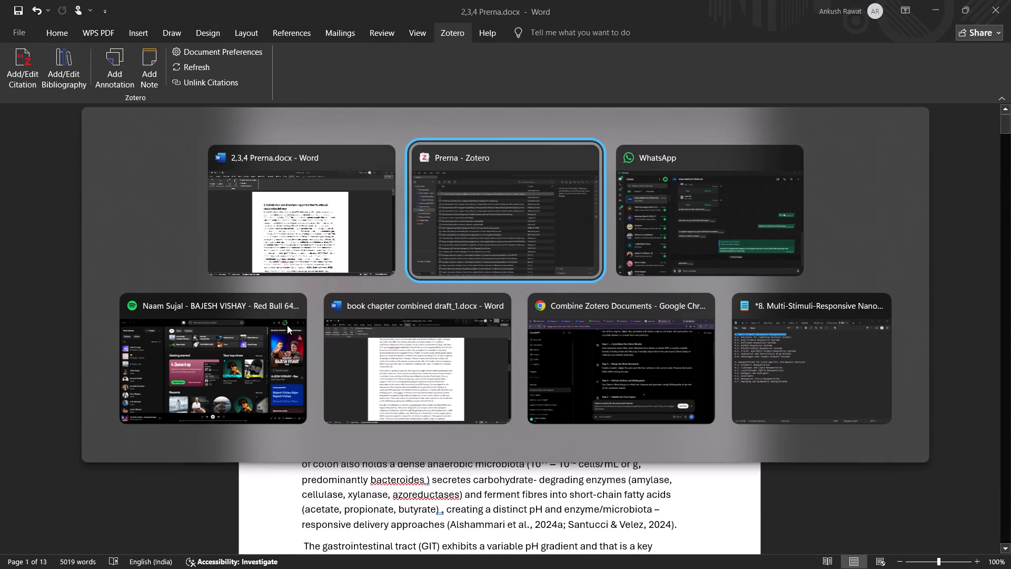
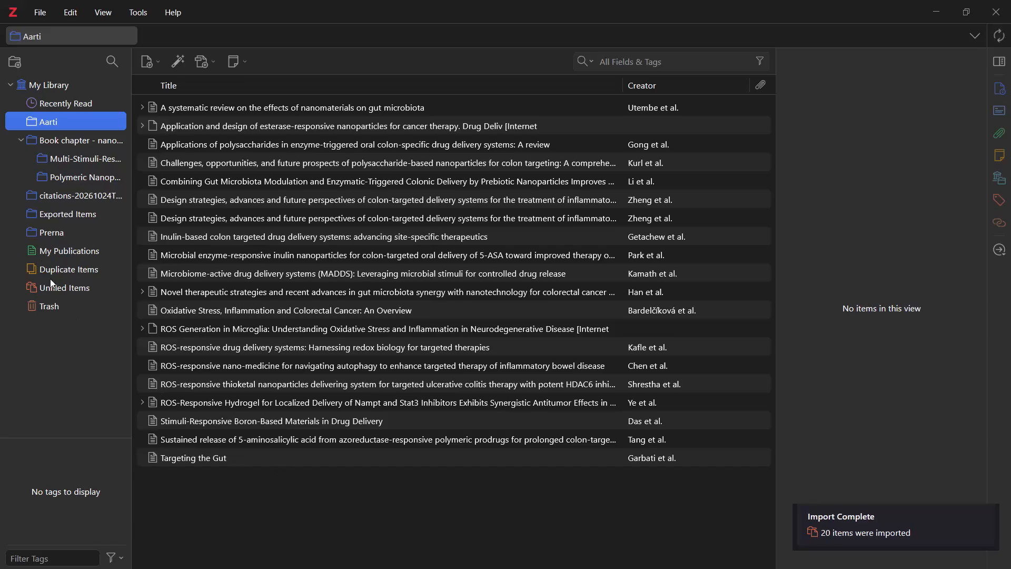
Open the Prerna collection and compare the two untitled Verkhovskii et al. entries and their attached notes.
{"action": "left_click", "coordinate": [54, 233]}
{"action": "left_click", "coordinate": [250, 122]}
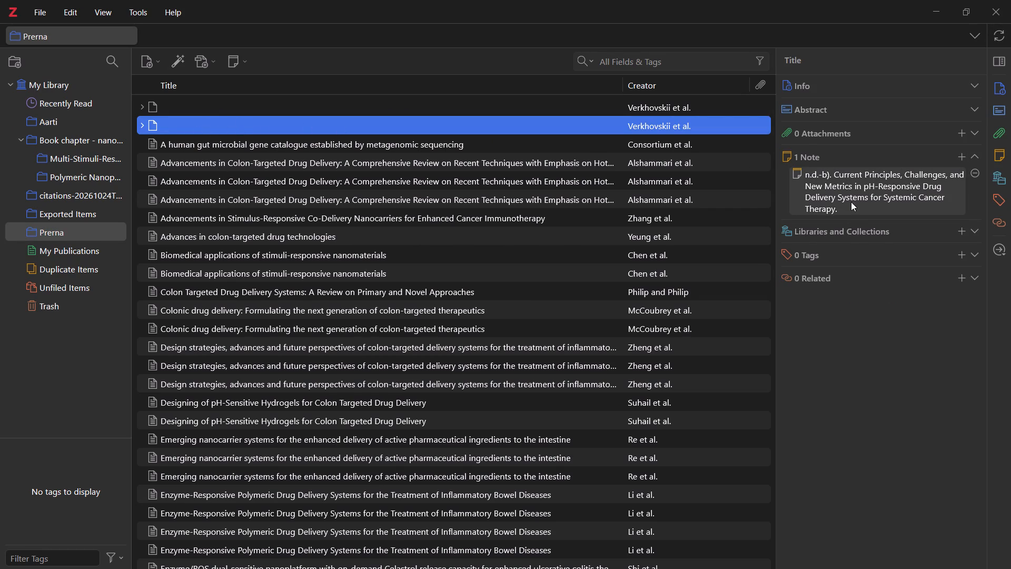
{"action": "left_click", "coordinate": [860, 173]}
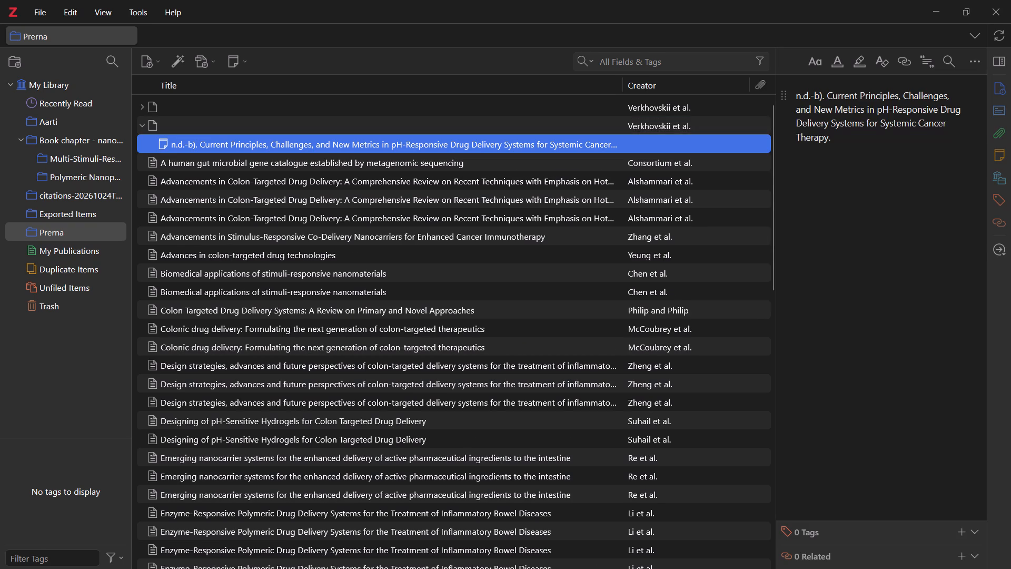
{"action": "left_click", "coordinate": [430, 123]}
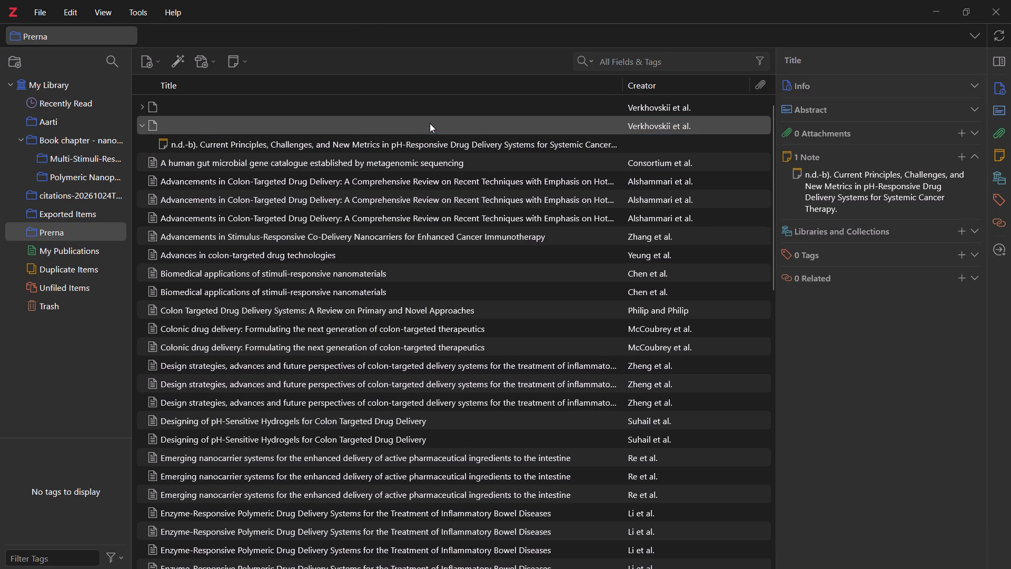
{"action": "left_click", "coordinate": [421, 101]}
{"action": "left_click", "coordinate": [420, 114]}
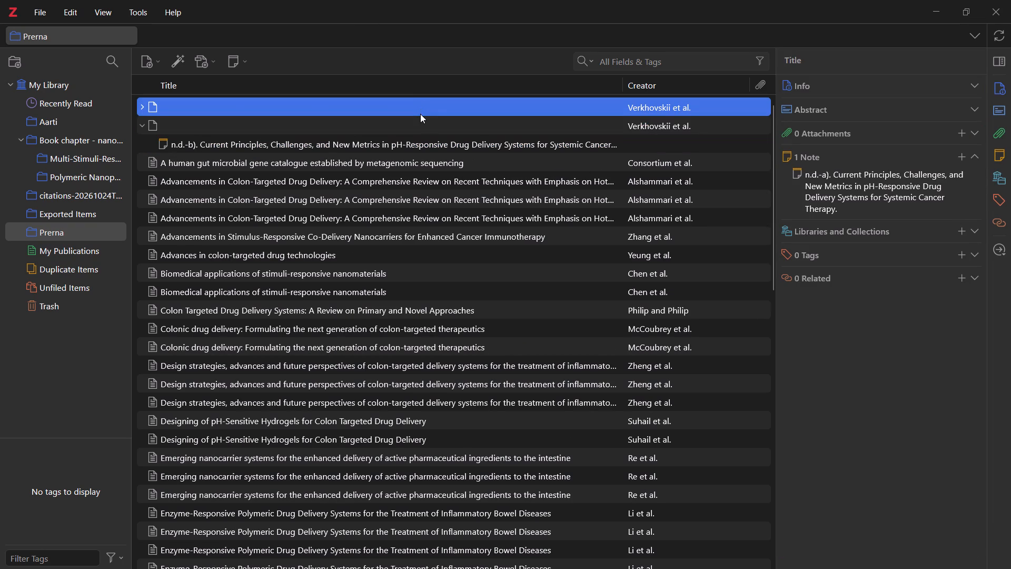
{"action": "left_click", "coordinate": [422, 125]}
{"action": "left_click", "coordinate": [438, 104]}
{"action": "left_click", "coordinate": [473, 121]}
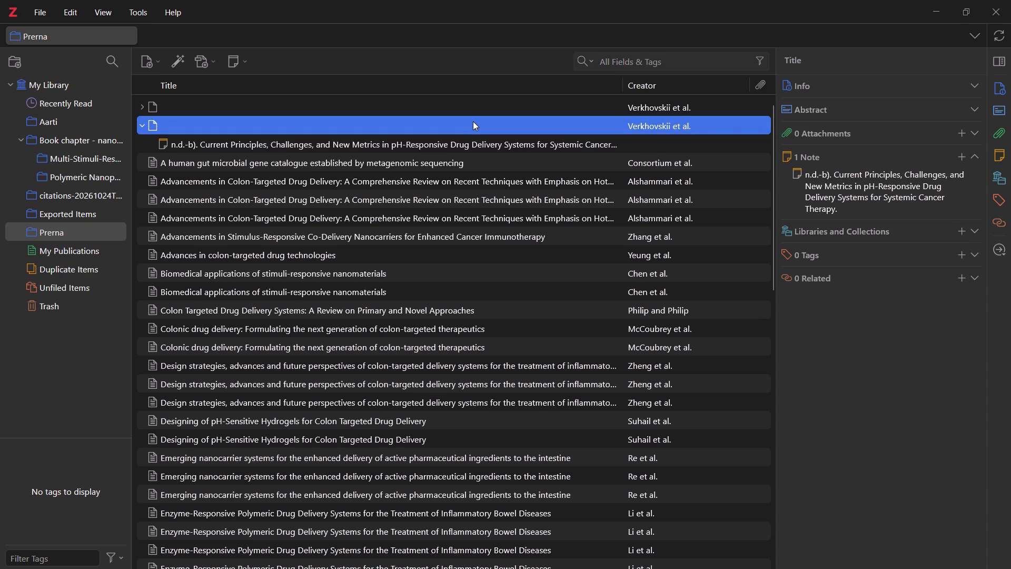
{"action": "left_click", "coordinate": [485, 106]}
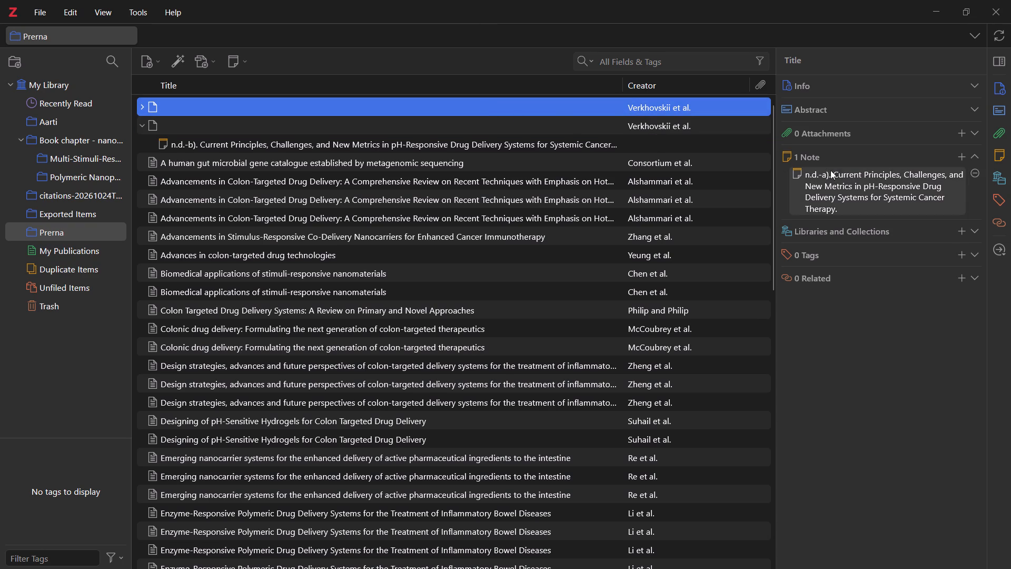
{"action": "left_click", "coordinate": [452, 125]}
{"action": "left_click", "coordinate": [140, 120]}
{"action": "left_click", "coordinate": [149, 104]}
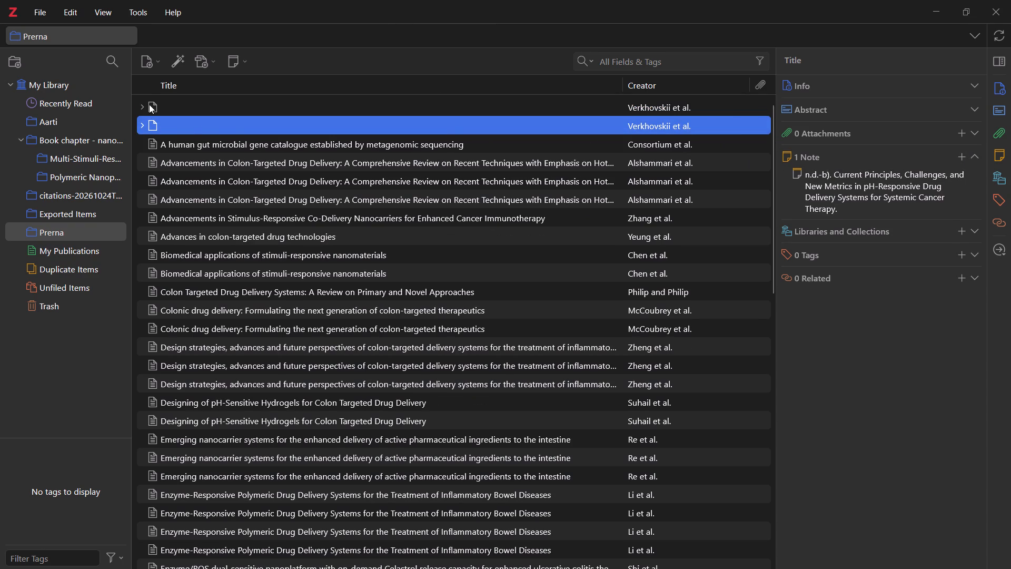
{"action": "left_click", "coordinate": [144, 104]}
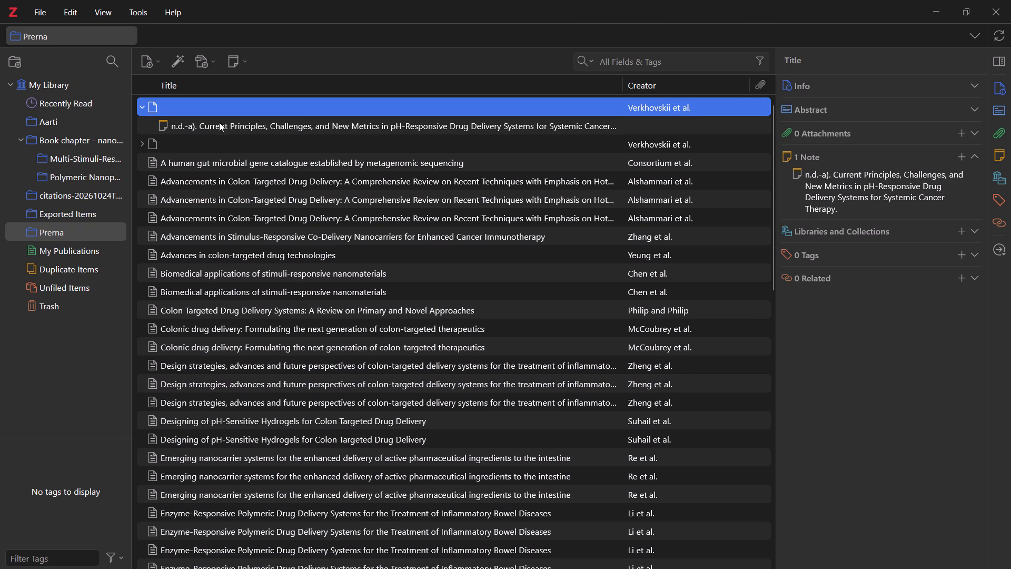
{"action": "left_click", "coordinate": [220, 122]}
{"action": "left_click", "coordinate": [142, 102]}
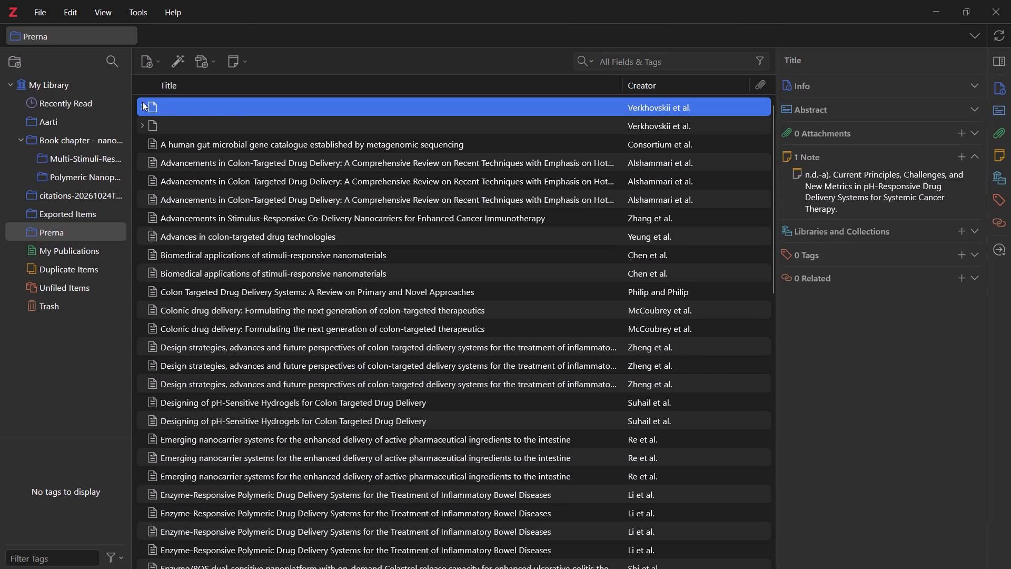
Remove both untitled Verkhovskii et al. entries from the Prerna collection.
{"action": "left_click", "coordinate": [232, 110]}
{"action": "left_click", "coordinate": [267, 131], "text": "ctrl"}
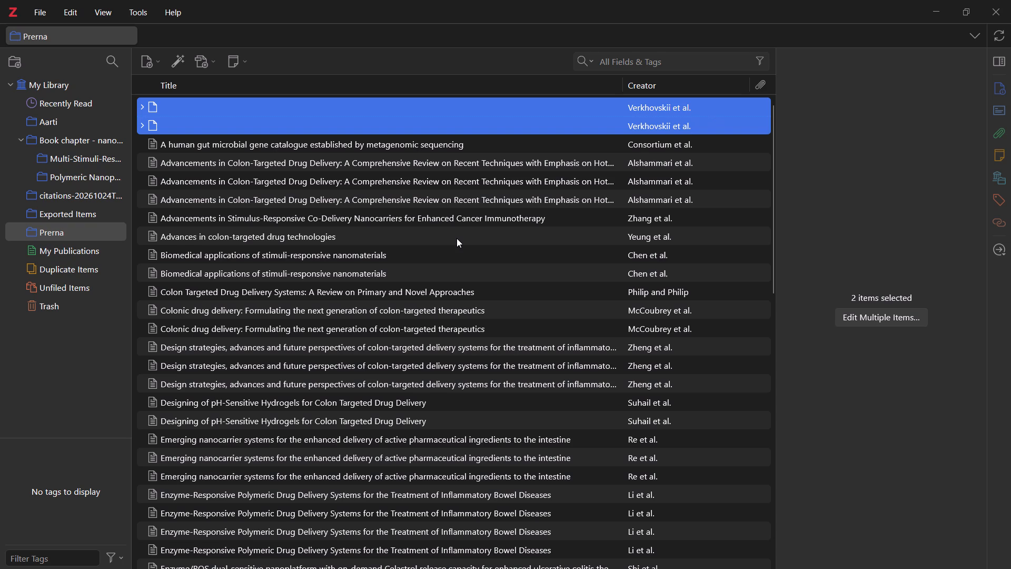
{"action": "key", "text": "Delete"}
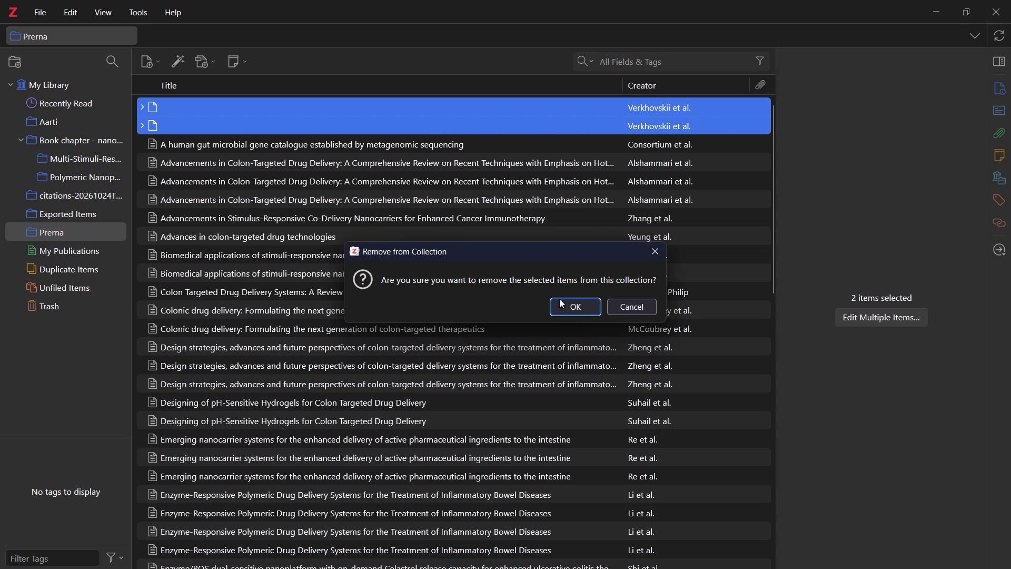
{"action": "left_click", "coordinate": [578, 308]}
Look through the rest of the Prerna collection for repeated reference titles.
{"action": "scroll", "coordinate": [439, 327], "scroll_direction": "down", "scroll_amount": 5}
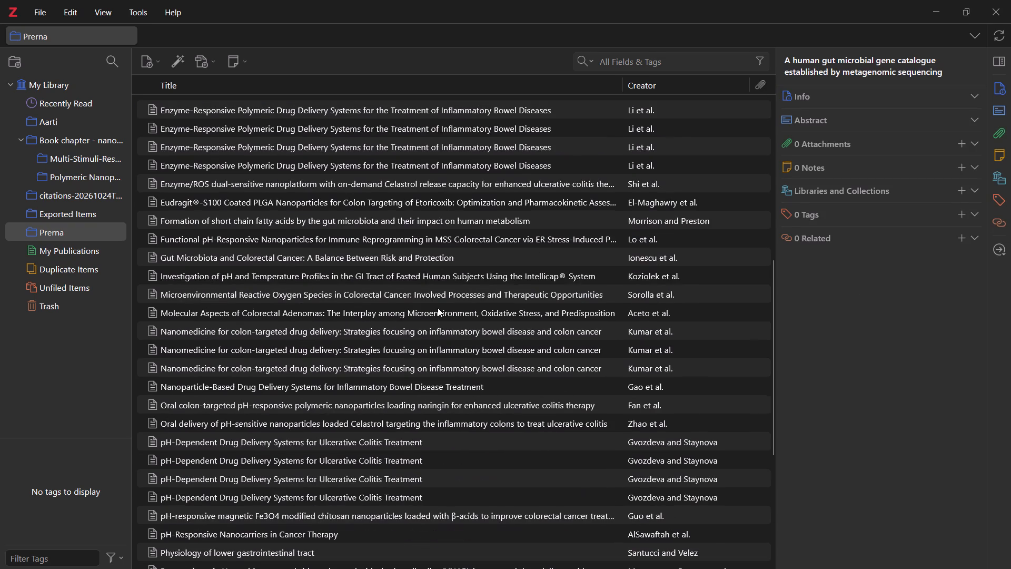
{"action": "middle_click_drag", "start_coordinate": [440, 271], "coordinate": [436, 411]}
{"action": "scroll", "coordinate": [436, 408], "scroll_direction": "down", "scroll_amount": 4}
{"action": "scroll", "coordinate": [449, 406], "scroll_direction": "up", "scroll_amount": 1}
{"action": "scroll", "coordinate": [449, 406], "scroll_direction": "down", "scroll_amount": 5}
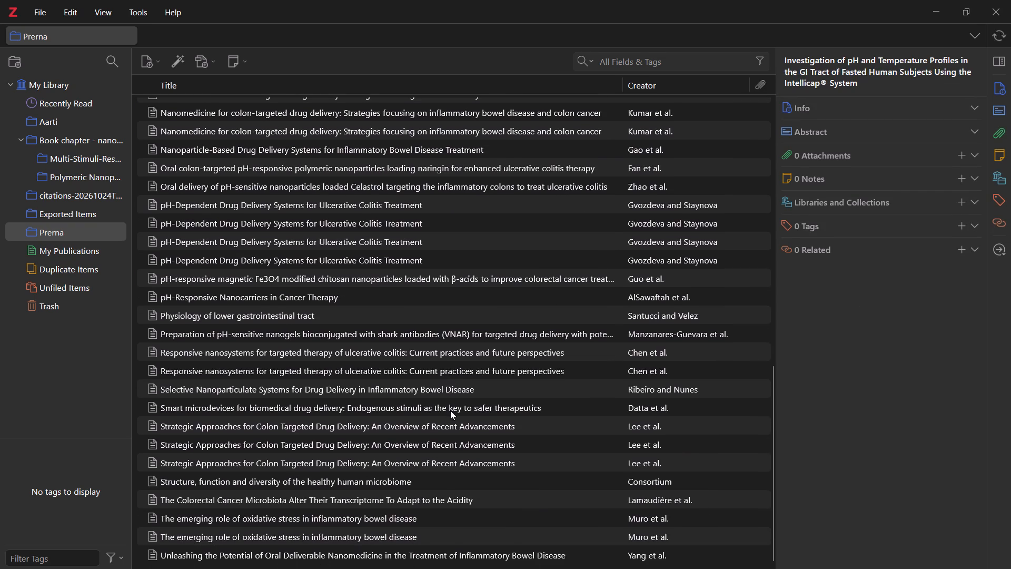
{"action": "scroll", "coordinate": [450, 413], "scroll_direction": "up", "scroll_amount": 1}
{"action": "scroll", "coordinate": [450, 413], "scroll_direction": "down", "scroll_amount": 2}
{"action": "scroll", "coordinate": [469, 435], "scroll_direction": "up", "scroll_amount": 1}
{"action": "scroll", "coordinate": [469, 436], "scroll_direction": "down", "scroll_amount": 4}
{"action": "scroll", "coordinate": [472, 446], "scroll_direction": "up", "scroll_amount": 2}
{"action": "scroll", "coordinate": [472, 446], "scroll_direction": "down", "scroll_amount": 1}
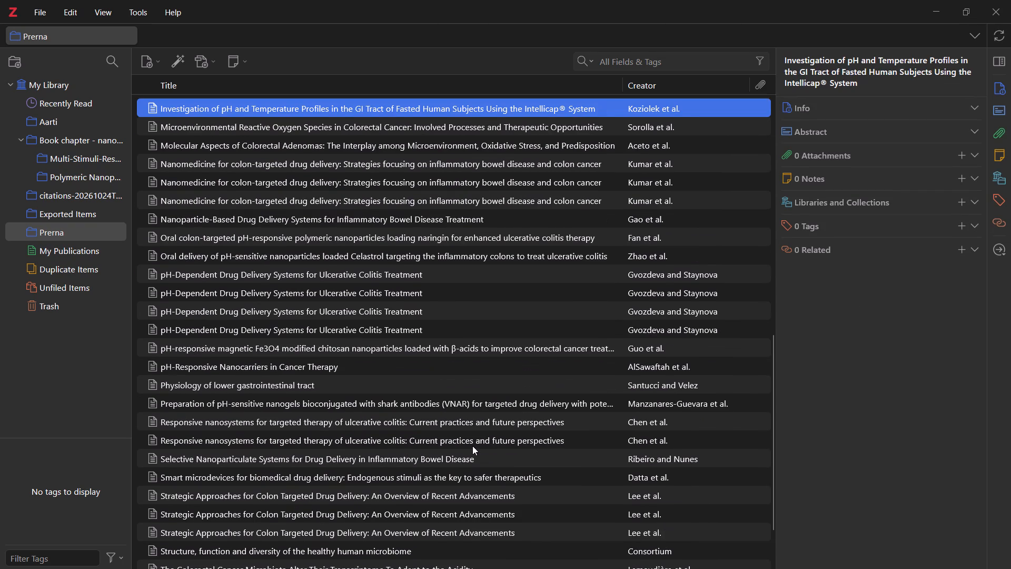
{"action": "scroll", "coordinate": [175, 348], "scroll_direction": "up", "scroll_amount": 1}
{"action": "scroll", "coordinate": [175, 348], "scroll_direction": "down", "scroll_amount": 2}
{"action": "scroll", "coordinate": [175, 348], "scroll_direction": "up", "scroll_amount": 1}
{"action": "scroll", "coordinate": [175, 348], "scroll_direction": "down", "scroll_amount": 1}
{"action": "scroll", "coordinate": [175, 348], "scroll_direction": "up", "scroll_amount": 1}
{"action": "scroll", "coordinate": [64, 286], "scroll_direction": "up", "scroll_amount": 1}
{"action": "scroll", "coordinate": [64, 286], "scroll_direction": "down", "scroll_amount": 1}
{"action": "scroll", "coordinate": [64, 286], "scroll_direction": "up", "scroll_amount": 1}
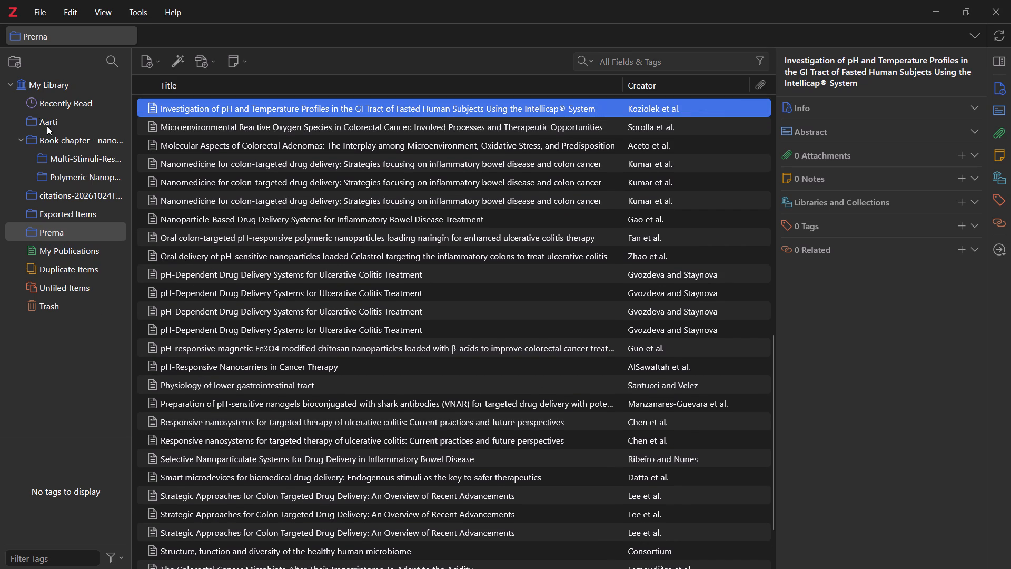
Create a new collection named Book chapter (Master) directly under My Library.
{"action": "left_click", "coordinate": [13, 65]}
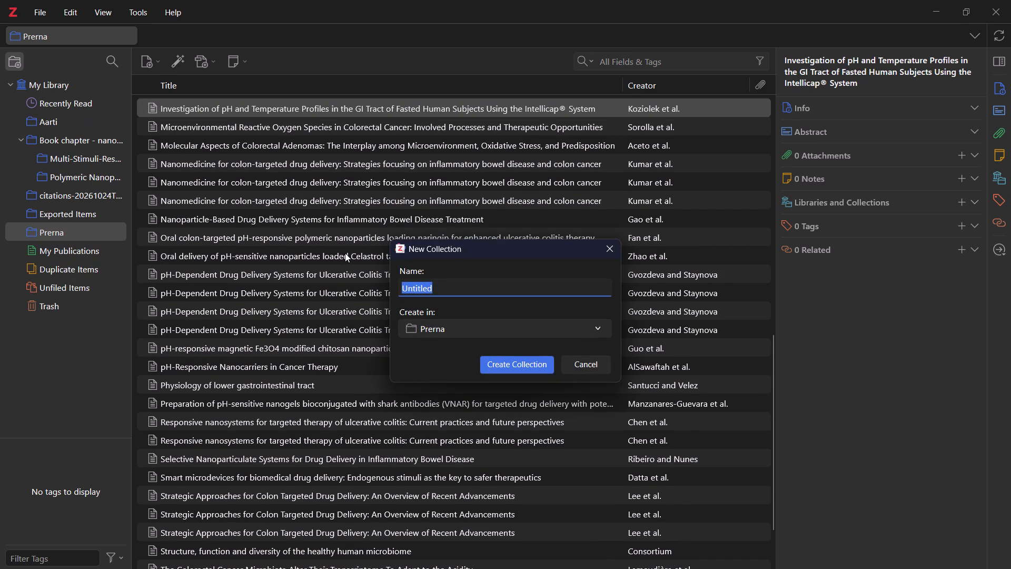
{"action": "type", "text": "Book chapter"}
{"action": "key", "text": "space"}
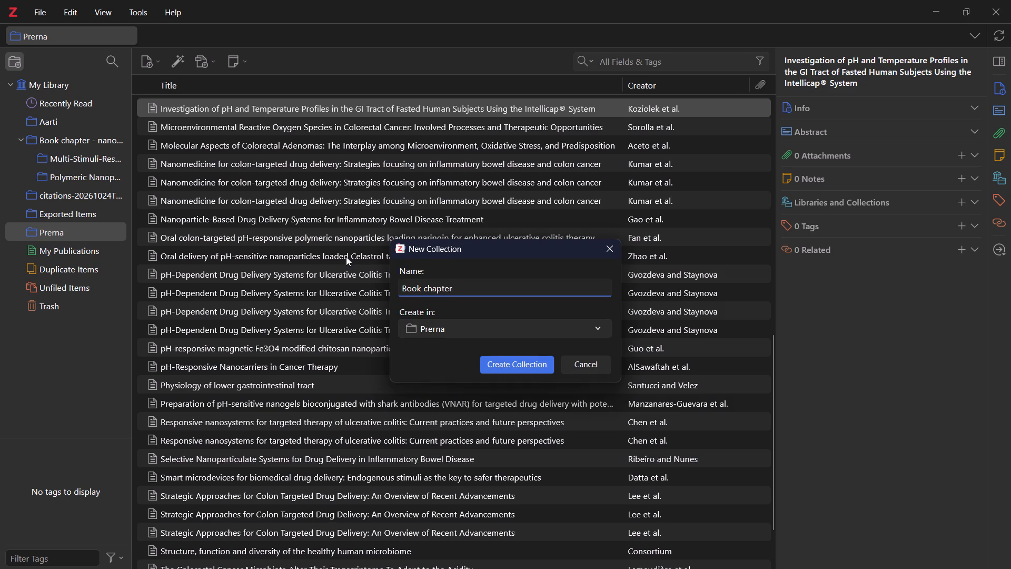
{"action": "key", "text": "shift+m"}
{"action": "key", "text": "BackSpace"}
{"action": "type", "text": "master"}
{"action": "key", "text": "ctrl+Left"}
{"action": "key", "text": "shift+parenleft"}
{"action": "key", "text": "Right"}
{"action": "key", "text": "BackSpace"}
{"action": "key", "text": "shift+m"}
{"action": "key", "text": "Right"}
{"action": "key", "text": "Right"}
{"action": "key", "text": "Right"}
{"action": "key", "text": "Right"}
{"action": "key", "text": "Right"}
{"action": "key", "text": "Right"}
{"action": "key", "text": "Right"}
{"action": "key", "text": "Right"}
{"action": "key", "text": "Right"}
{"action": "key", "text": "Right"}
{"action": "key", "text": "Right"}
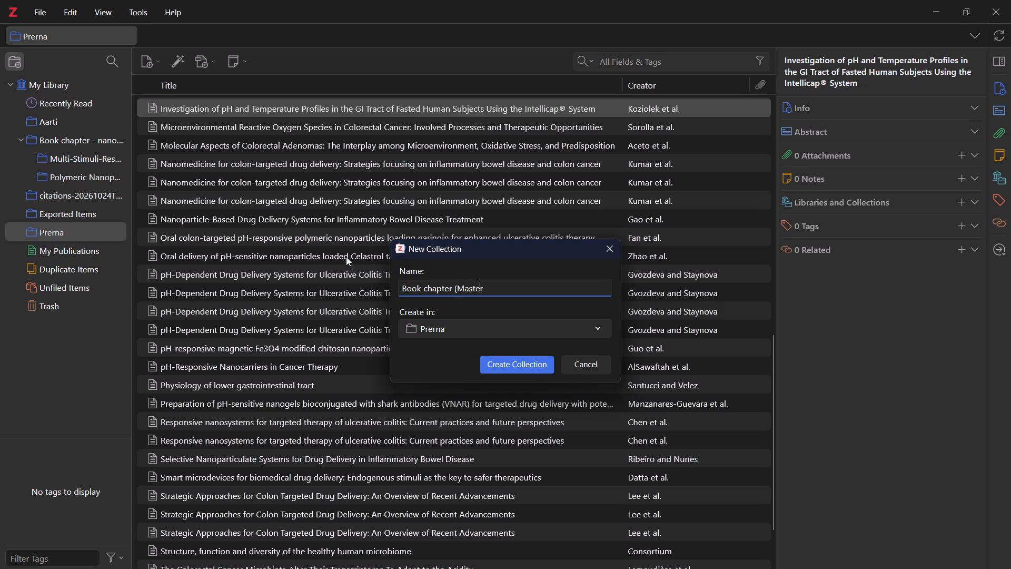
{"action": "key", "text": "shift+parenright"}
{"action": "left_click", "coordinate": [540, 332]}
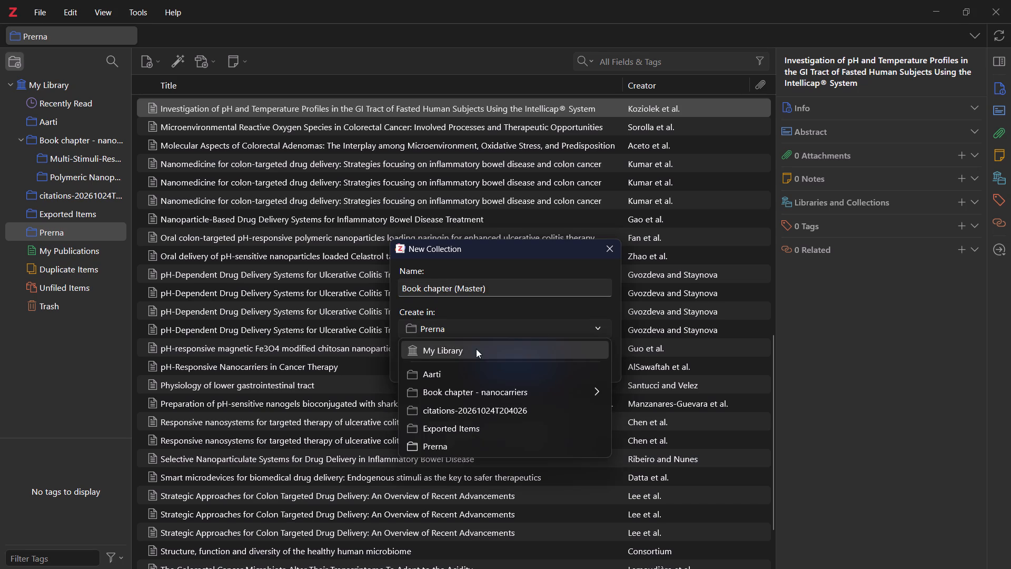
{"action": "left_click", "coordinate": [475, 349]}
{"action": "left_click", "coordinate": [533, 332]}
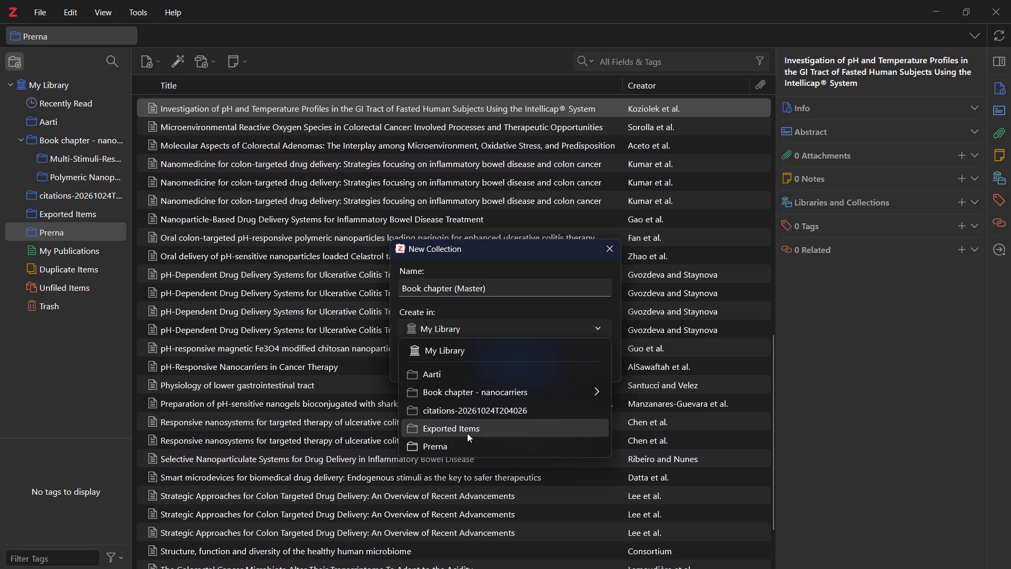
{"action": "scroll", "coordinate": [466, 437], "scroll_direction": "down", "scroll_amount": 4}
{"action": "left_click", "coordinate": [496, 344]}
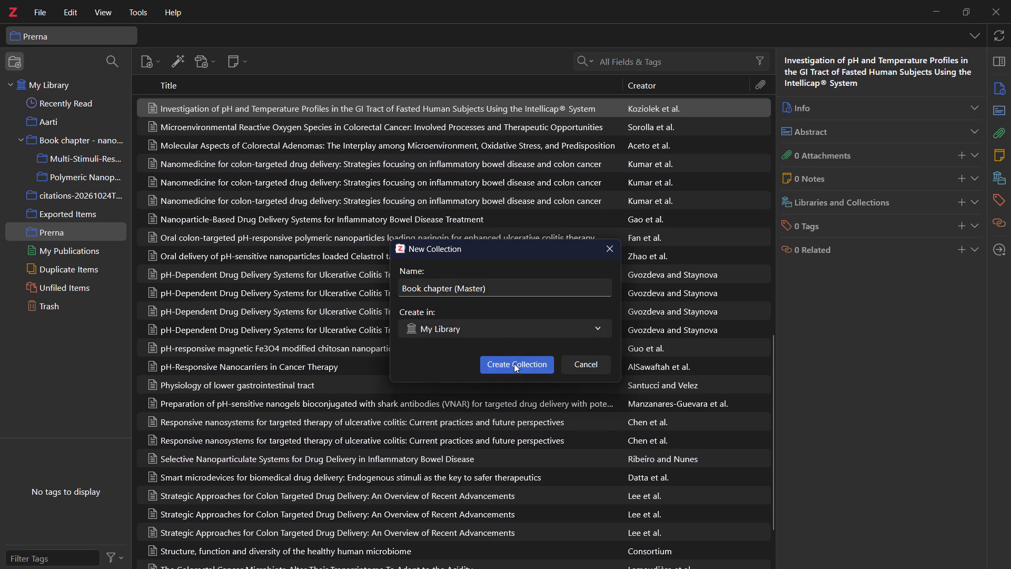
{"action": "left_click", "coordinate": [514, 364]}
Review the contents of the Book chapter - nanocarriers collection and its Polymeric Nanoparticles and Multi-Stimuli-Responsive subcollections.
{"action": "left_click", "coordinate": [70, 198]}
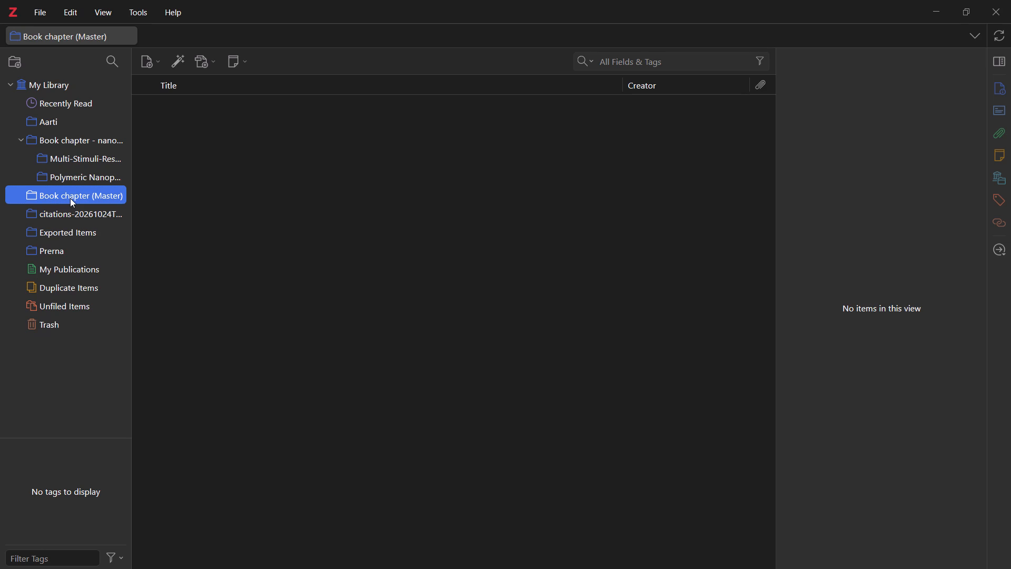
{"action": "left_click", "coordinate": [66, 104]}
{"action": "left_click", "coordinate": [93, 140]}
{"action": "left_click", "coordinate": [94, 154]}
{"action": "left_click", "coordinate": [90, 170]}
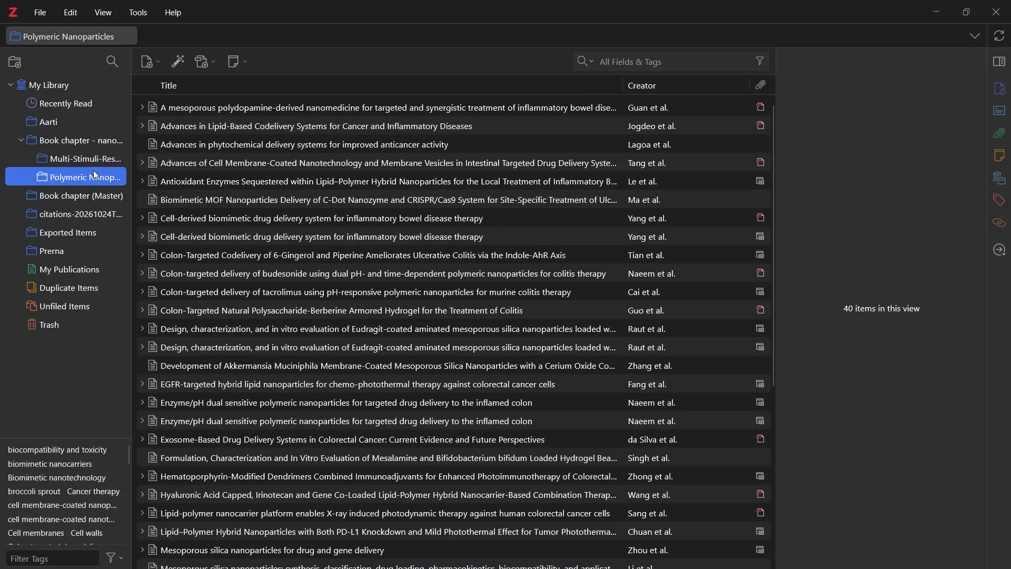
{"action": "left_click", "coordinate": [94, 148]}
{"action": "left_click", "coordinate": [97, 156]}
{"action": "left_click", "coordinate": [105, 140]}
{"action": "left_click", "coordinate": [107, 150]}
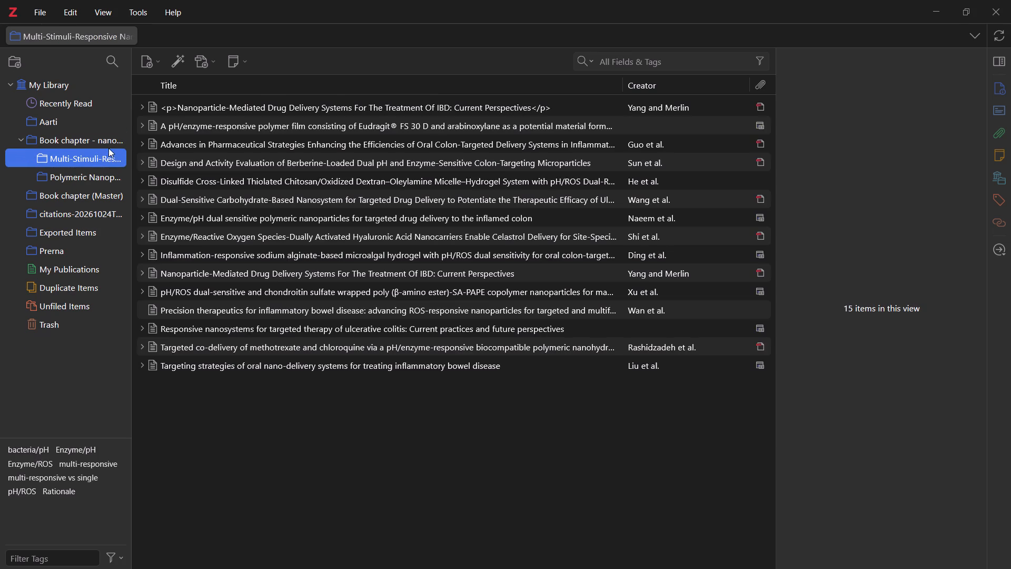
Add the Responsive nanosystems for targeted therapy of ulcerative colitis reference from Book chapter - nanocarriers to the Book chapter (Master) collection.
{"action": "left_click", "coordinate": [102, 141]}
{"action": "left_click", "coordinate": [284, 116]}
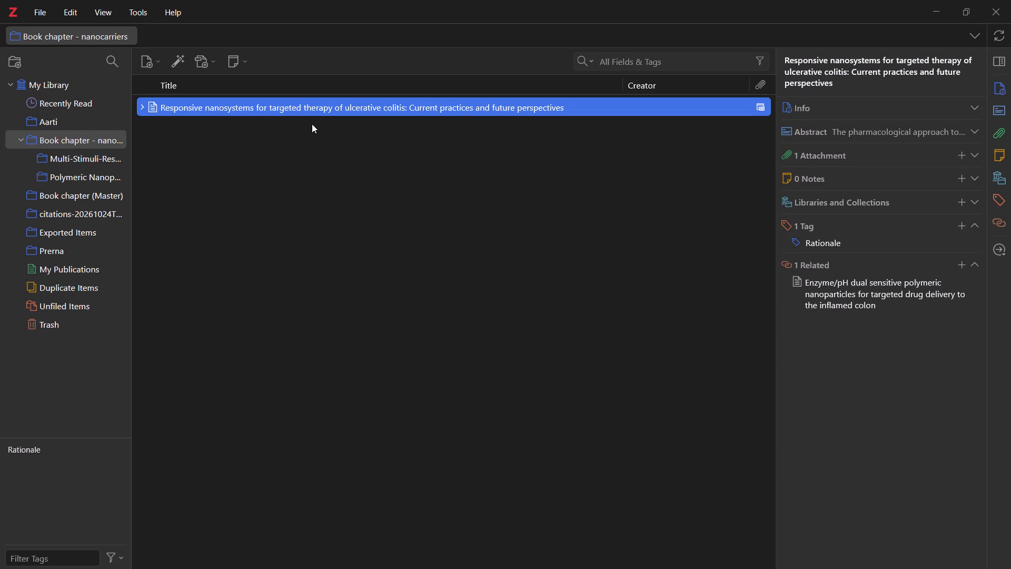
{"action": "left_click", "coordinate": [289, 110]}
{"action": "right_click", "coordinate": [289, 110]}
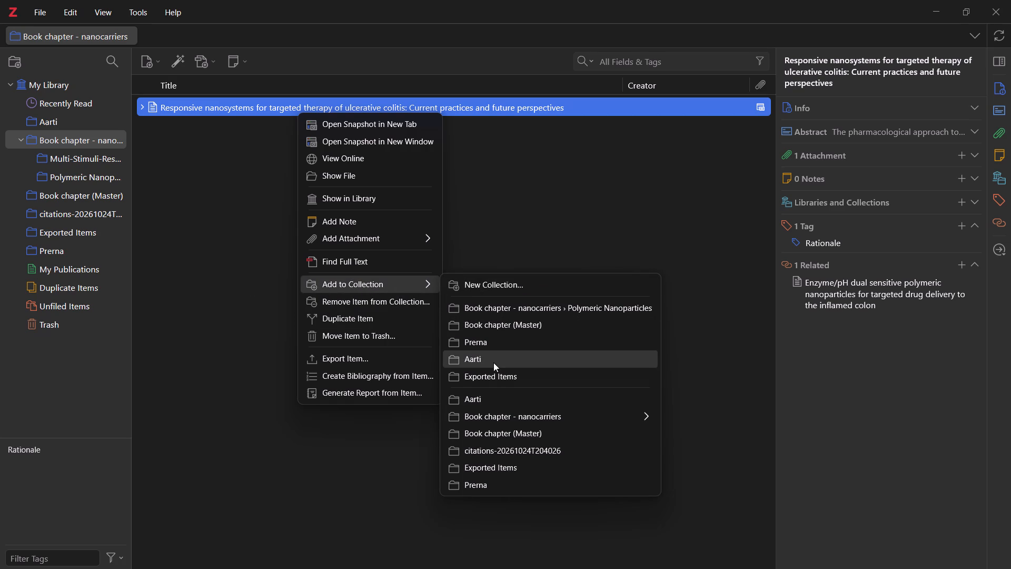
{"action": "left_click", "coordinate": [514, 322]}
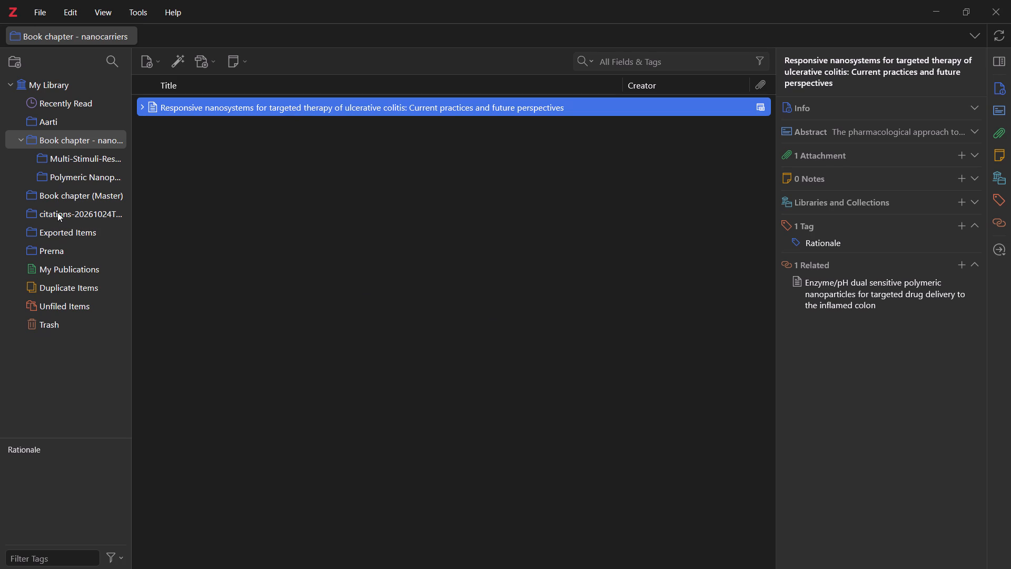
{"action": "left_click", "coordinate": [77, 192]}
Add all references in the Multi-Stimuli-Responsive Nanoplatforms subcollection to the Book chapter (Master) collection.
{"action": "left_click", "coordinate": [75, 151]}
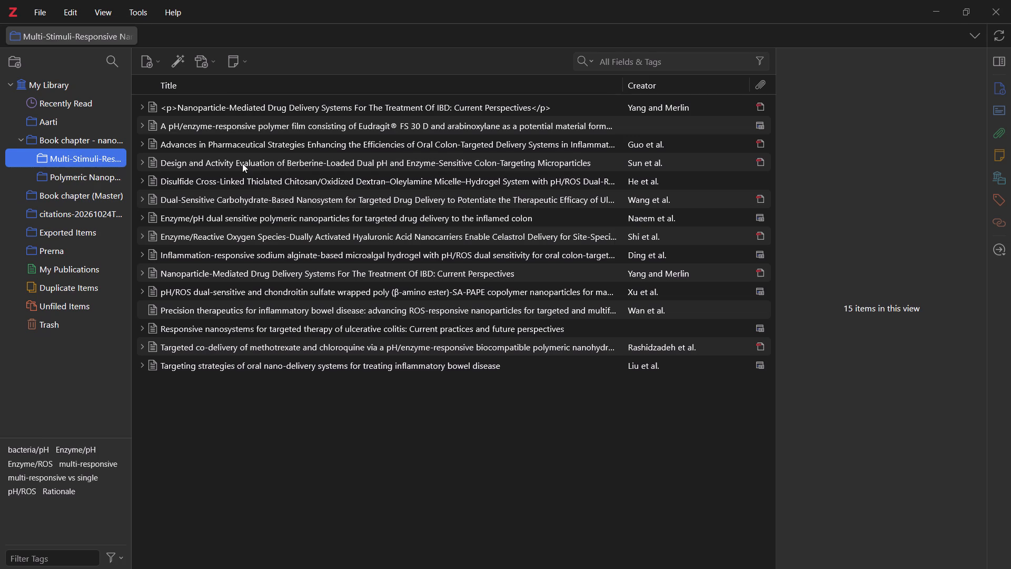
{"action": "left_click", "coordinate": [239, 111]}
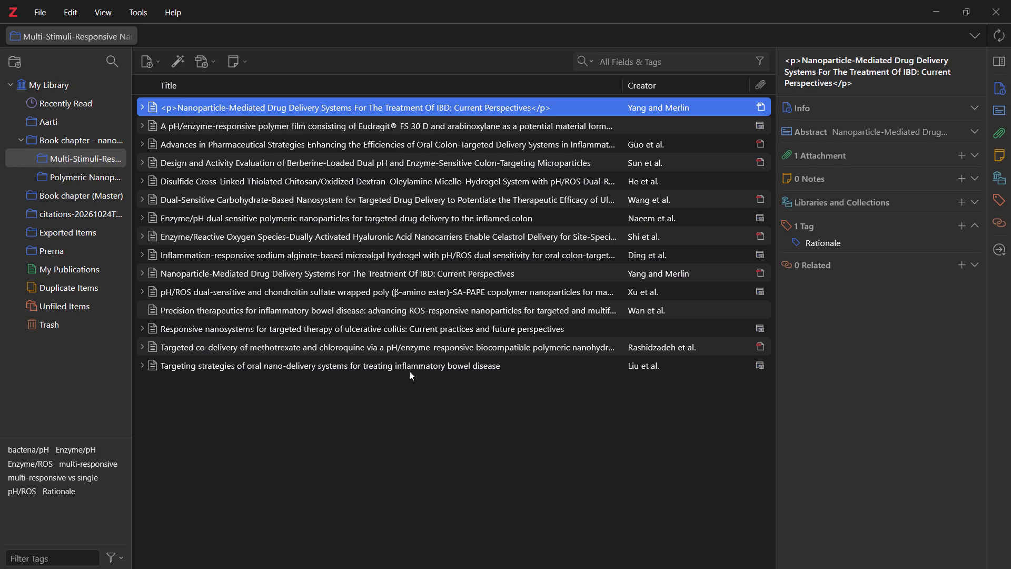
{"action": "left_click", "coordinate": [431, 369], "text": "shift"}
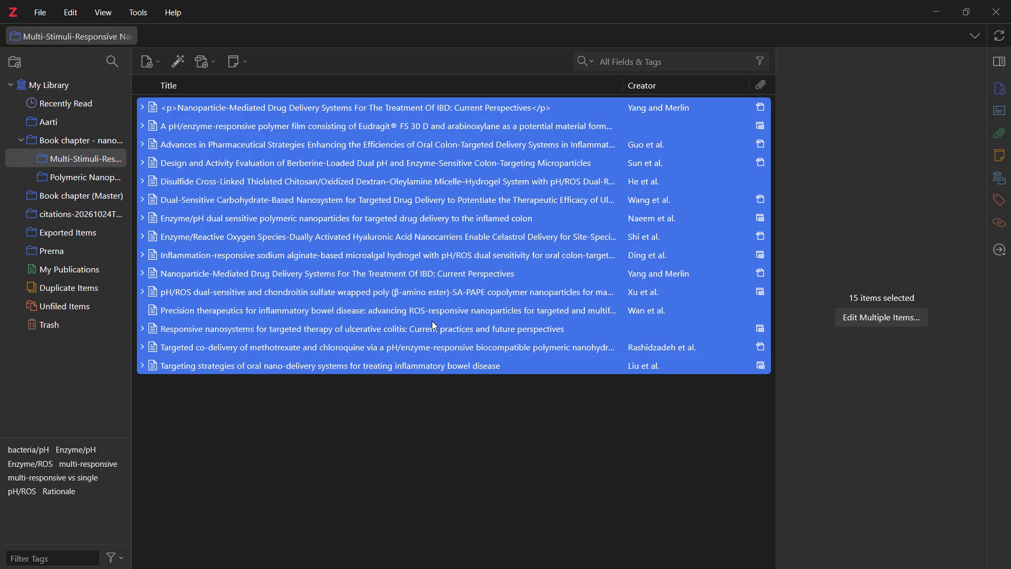
{"action": "right_click", "coordinate": [431, 321]}
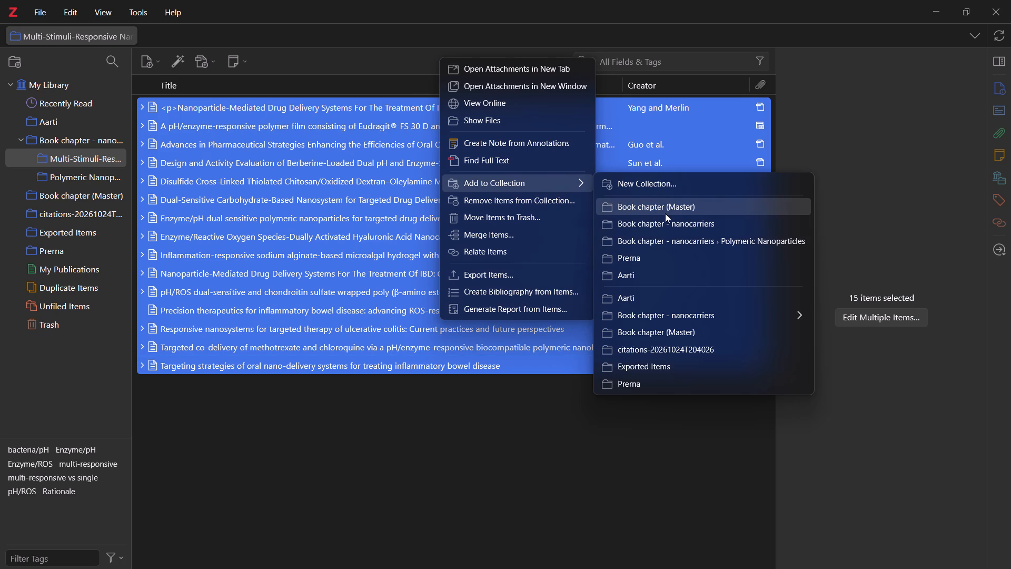
{"action": "left_click", "coordinate": [670, 206]}
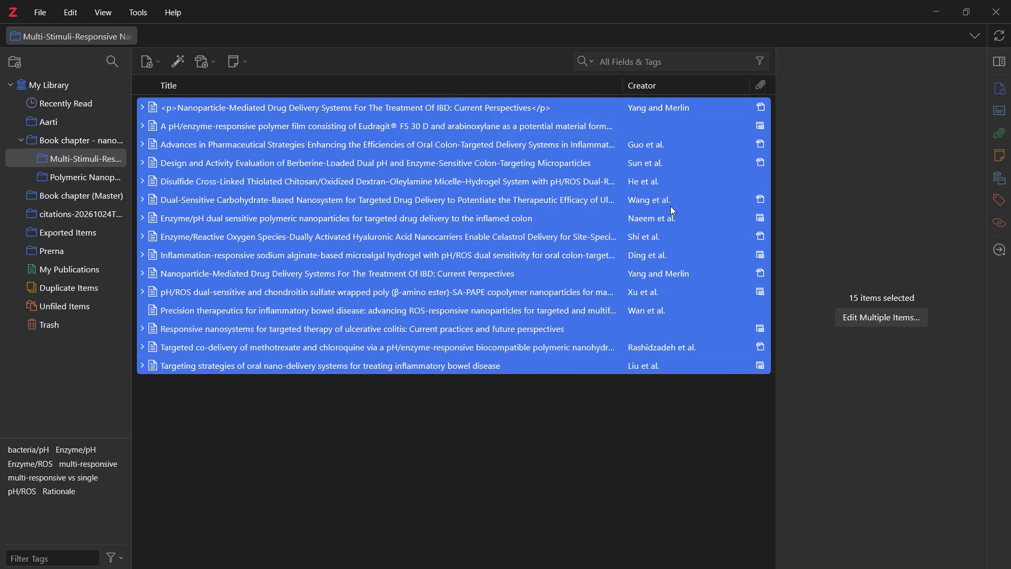
Add all references in the Polymeric Nanoparticles subcollection to the Book chapter (Master) collection.
{"action": "left_click", "coordinate": [75, 169]}
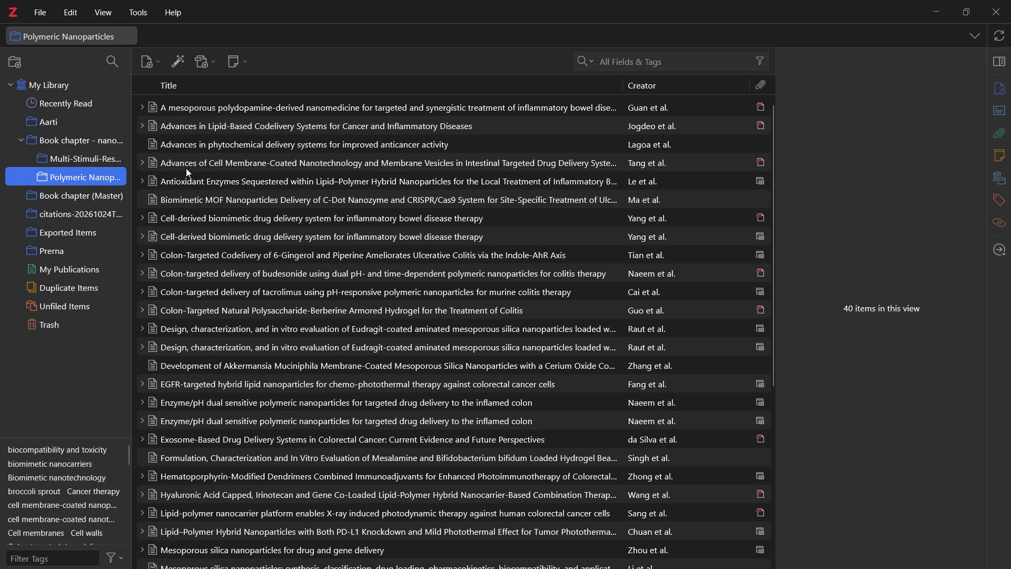
{"action": "left_click", "coordinate": [243, 111]}
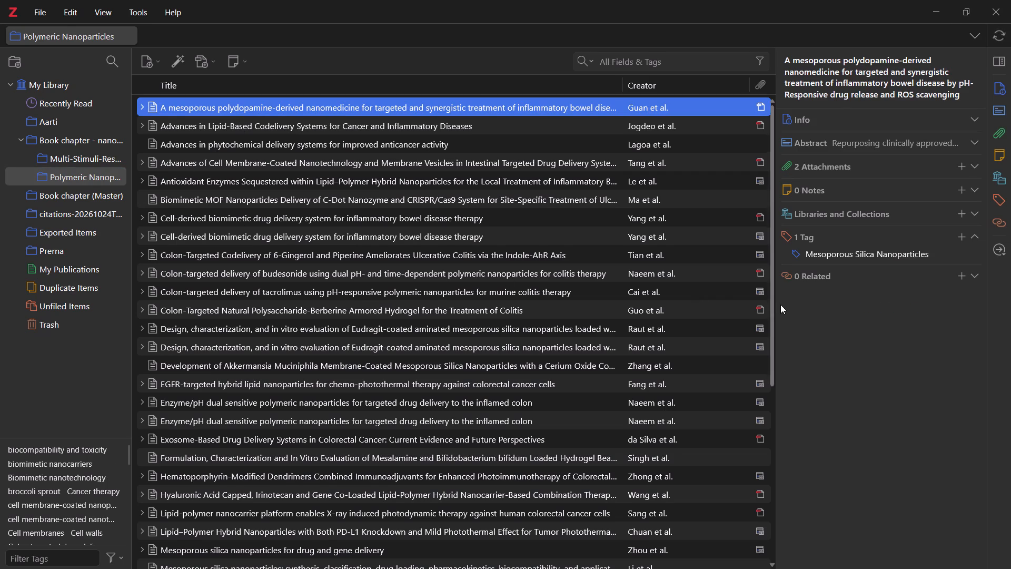
{"action": "left_click_drag", "start_coordinate": [775, 303], "coordinate": [804, 562]}
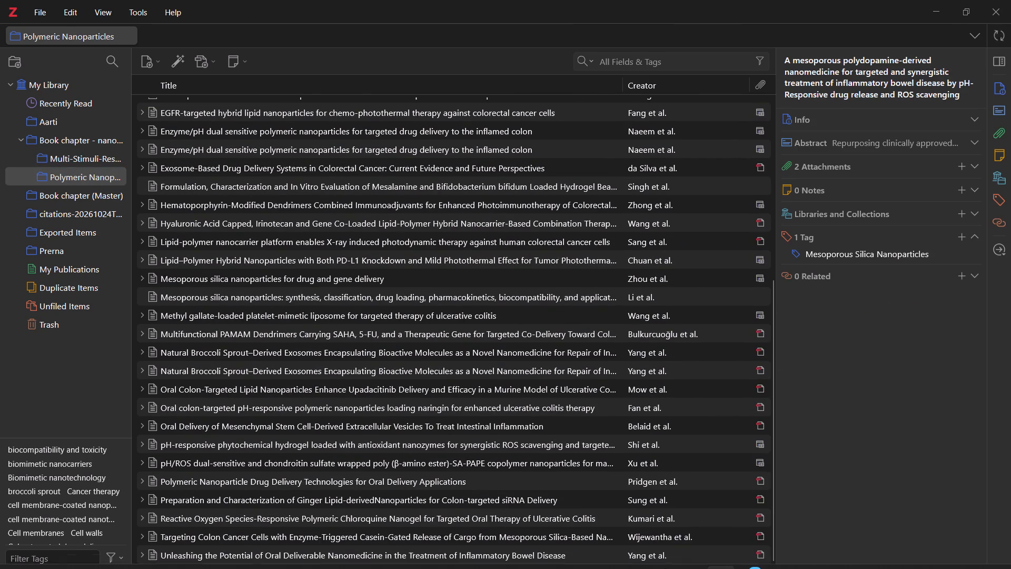
{"action": "left_click", "coordinate": [632, 553], "text": "shift"}
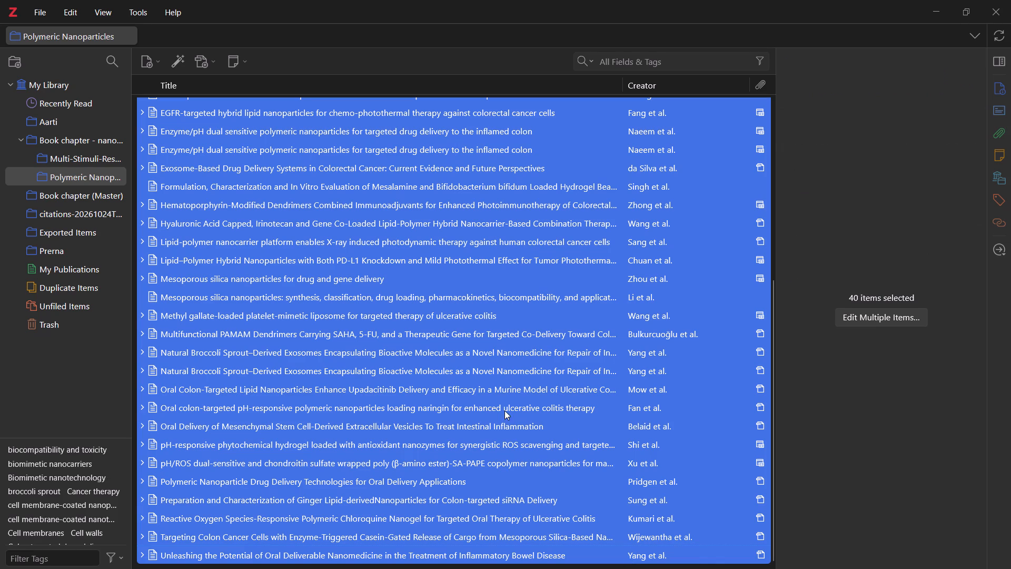
{"action": "right_click", "coordinate": [348, 292]}
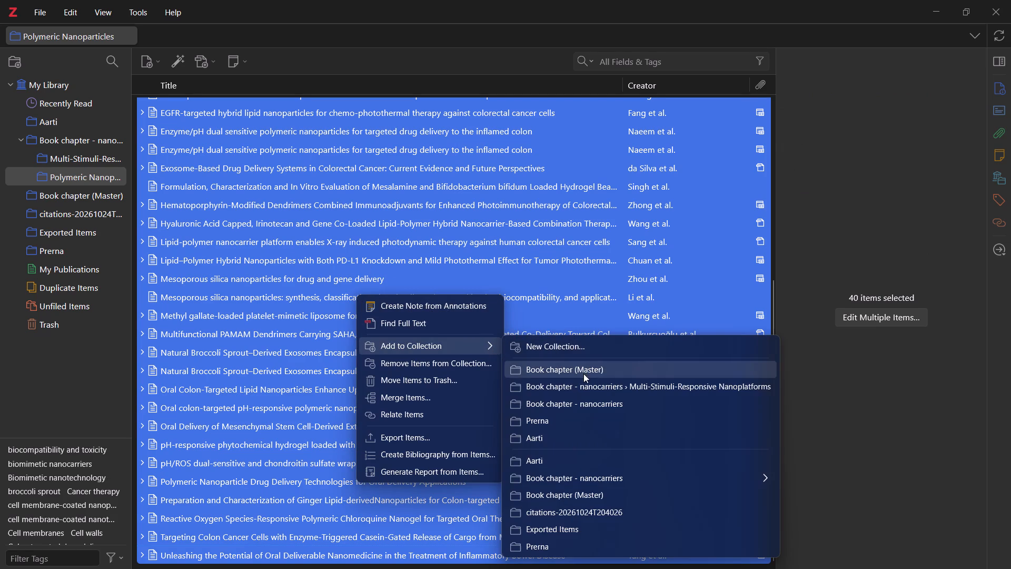
{"action": "left_click", "coordinate": [584, 370]}
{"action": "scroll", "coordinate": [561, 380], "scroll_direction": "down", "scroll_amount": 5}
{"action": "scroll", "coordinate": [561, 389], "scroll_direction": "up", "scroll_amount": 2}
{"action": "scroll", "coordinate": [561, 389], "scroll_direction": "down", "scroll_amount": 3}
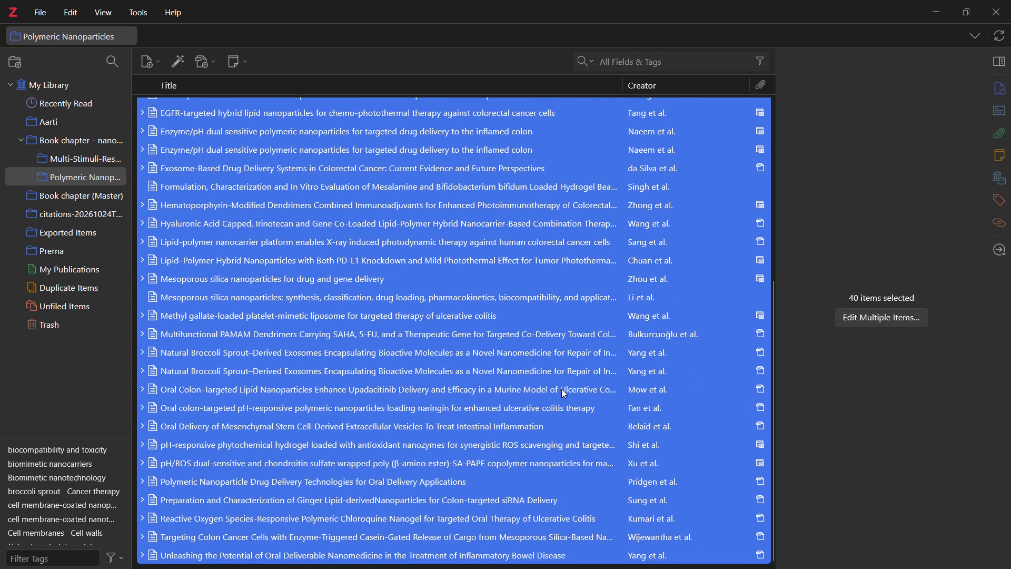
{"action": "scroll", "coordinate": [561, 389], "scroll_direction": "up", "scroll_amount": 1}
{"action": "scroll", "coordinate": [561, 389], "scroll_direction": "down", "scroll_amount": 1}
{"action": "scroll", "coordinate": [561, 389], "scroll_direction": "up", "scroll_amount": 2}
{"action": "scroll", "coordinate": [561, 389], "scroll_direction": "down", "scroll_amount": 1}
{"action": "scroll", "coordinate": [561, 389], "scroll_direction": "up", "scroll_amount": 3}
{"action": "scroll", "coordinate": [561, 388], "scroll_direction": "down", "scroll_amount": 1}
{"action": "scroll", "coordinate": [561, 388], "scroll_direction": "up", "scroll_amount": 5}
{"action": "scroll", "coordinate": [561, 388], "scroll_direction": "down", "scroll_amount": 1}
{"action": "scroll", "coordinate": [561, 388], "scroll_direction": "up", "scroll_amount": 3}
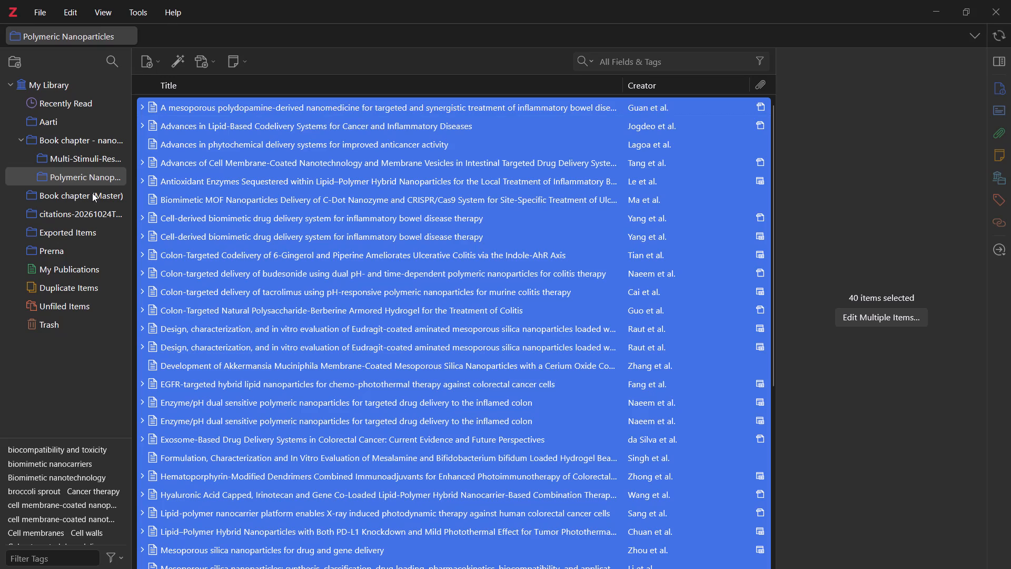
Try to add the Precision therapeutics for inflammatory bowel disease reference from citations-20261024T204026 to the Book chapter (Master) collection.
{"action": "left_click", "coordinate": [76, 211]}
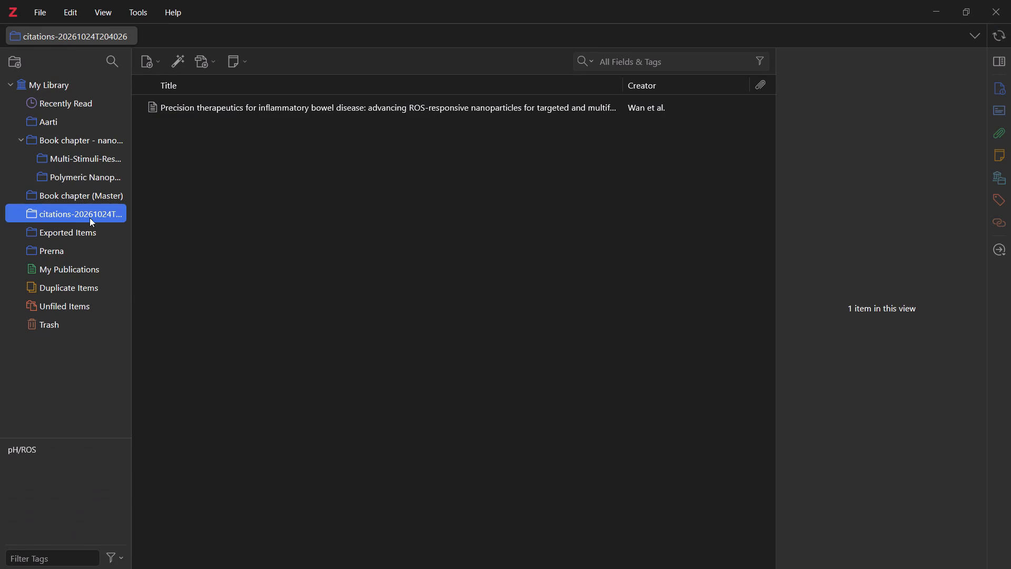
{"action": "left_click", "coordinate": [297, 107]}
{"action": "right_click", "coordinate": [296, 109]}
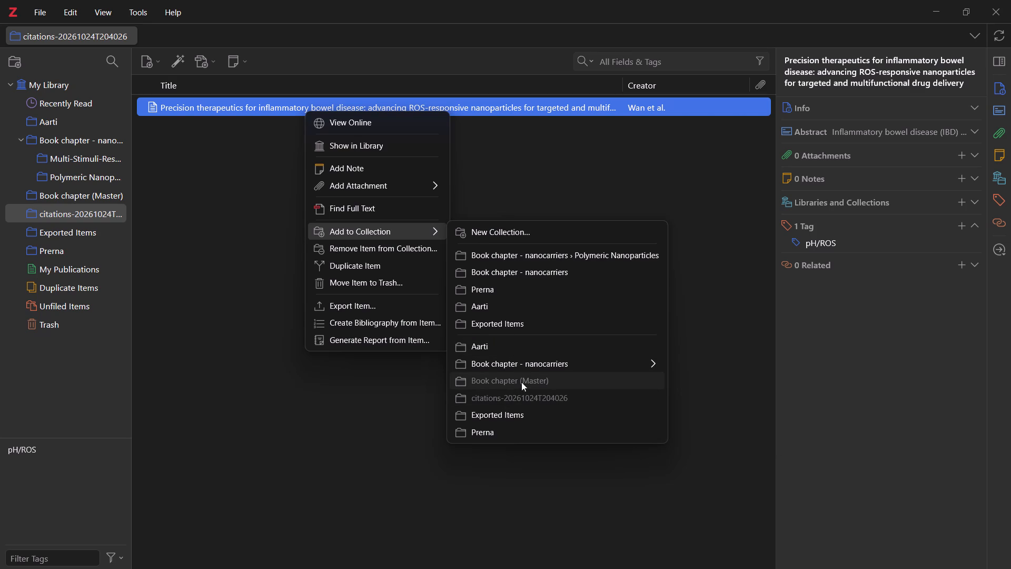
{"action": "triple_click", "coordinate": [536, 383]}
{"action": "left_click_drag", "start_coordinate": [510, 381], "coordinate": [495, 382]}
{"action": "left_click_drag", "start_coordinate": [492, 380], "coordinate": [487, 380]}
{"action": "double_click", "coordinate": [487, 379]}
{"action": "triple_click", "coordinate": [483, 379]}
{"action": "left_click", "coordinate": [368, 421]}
Add all references in the Exported Items collection to the Book chapter (Master) collection.
{"action": "left_click", "coordinate": [52, 228]}
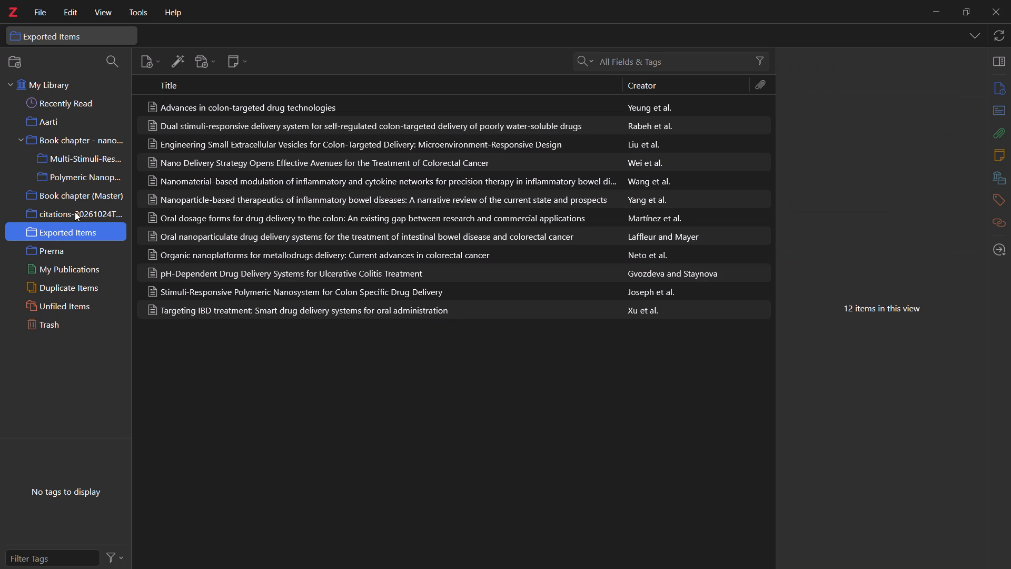
{"action": "left_click", "coordinate": [376, 309]}
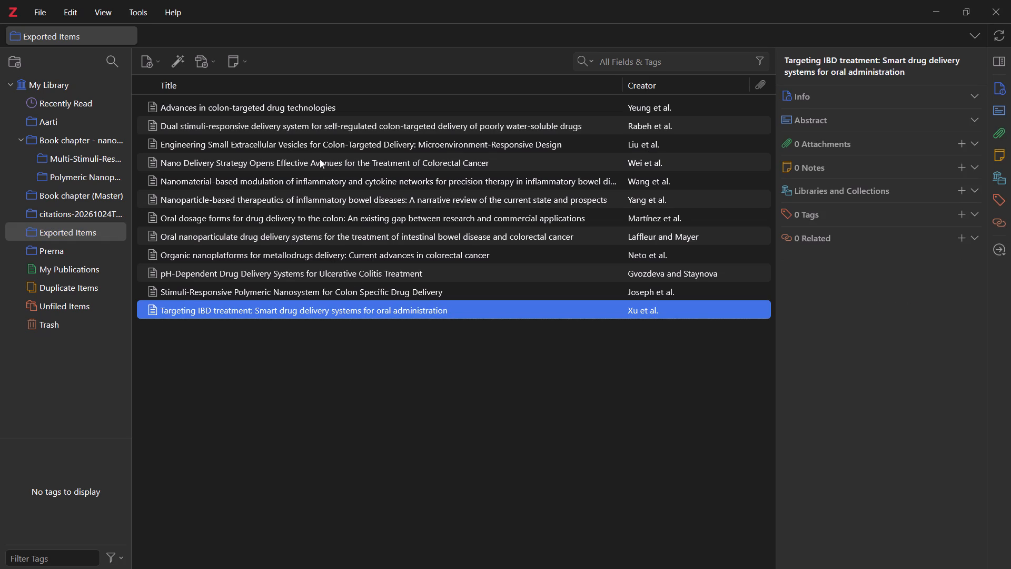
{"action": "left_click", "coordinate": [327, 107], "text": "shift"}
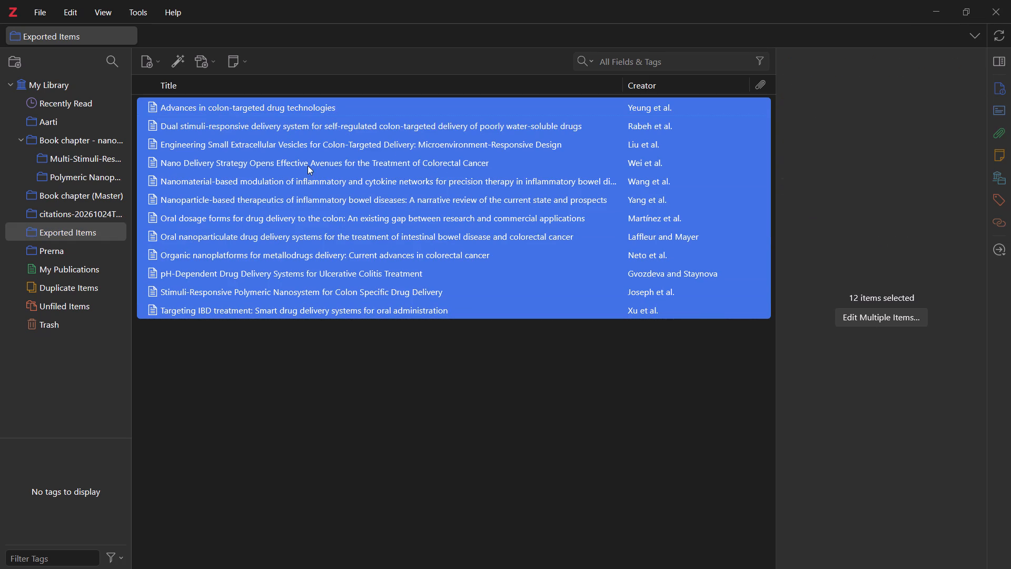
{"action": "right_click", "coordinate": [358, 184]}
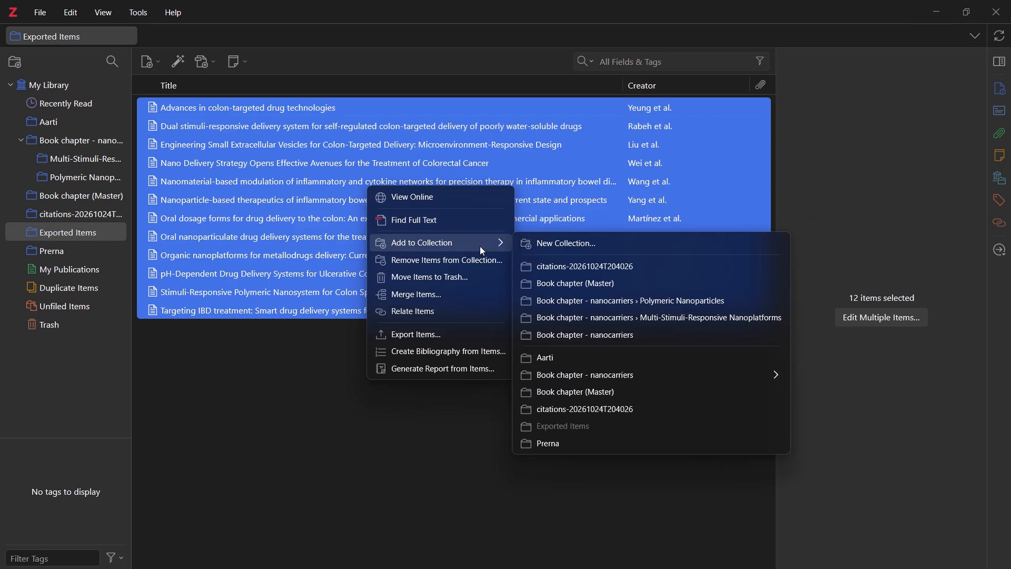
{"action": "left_click", "coordinate": [584, 283]}
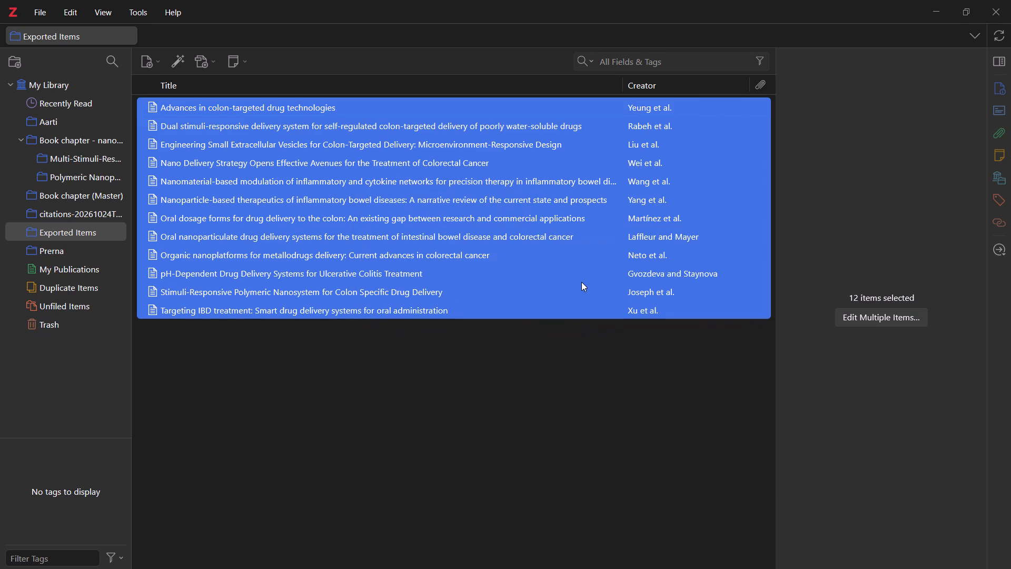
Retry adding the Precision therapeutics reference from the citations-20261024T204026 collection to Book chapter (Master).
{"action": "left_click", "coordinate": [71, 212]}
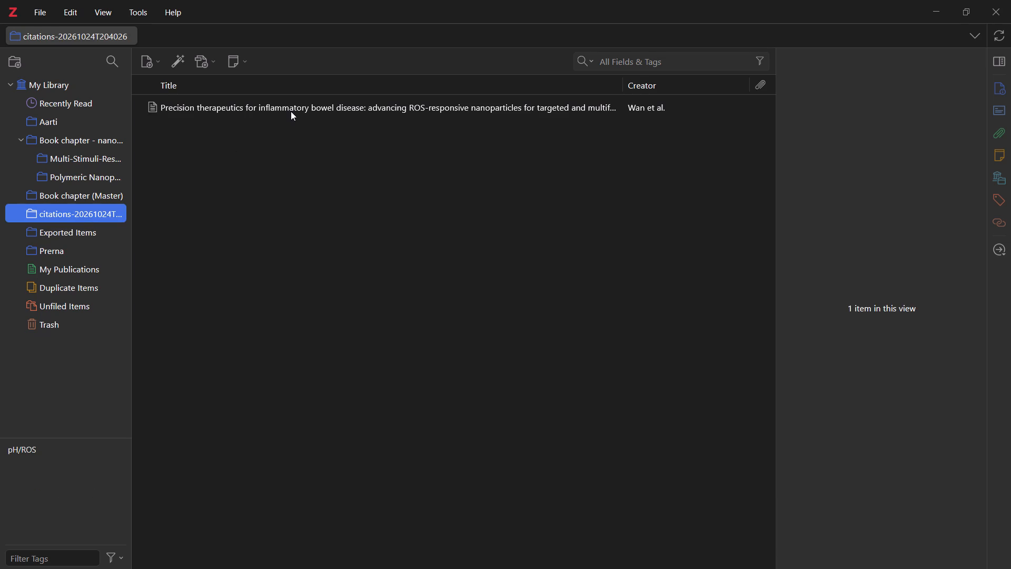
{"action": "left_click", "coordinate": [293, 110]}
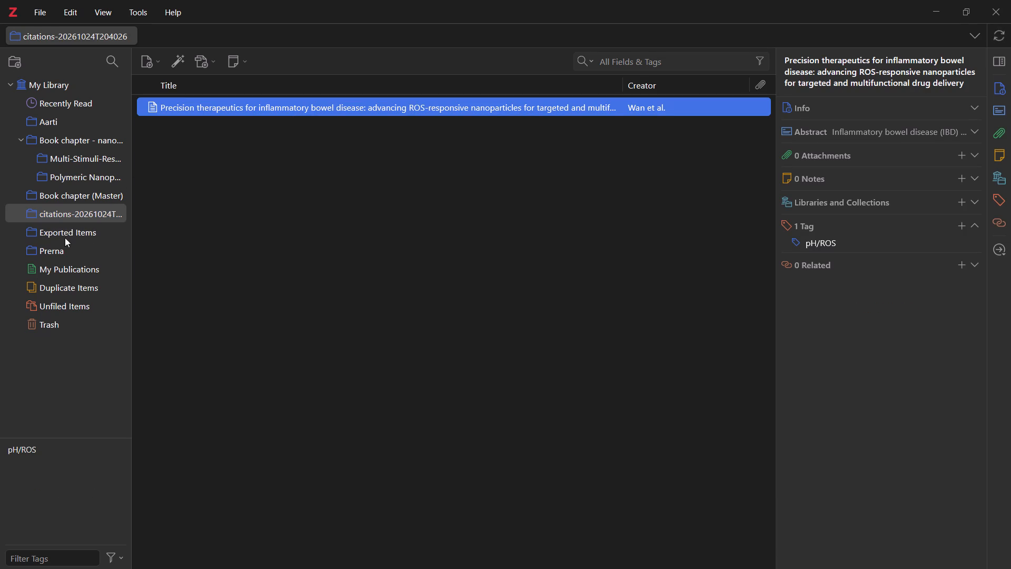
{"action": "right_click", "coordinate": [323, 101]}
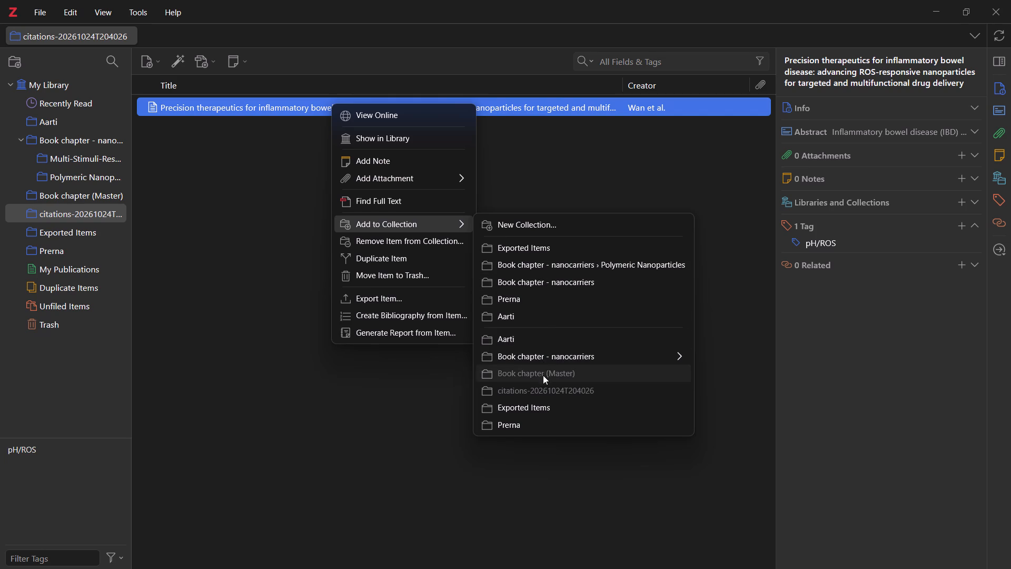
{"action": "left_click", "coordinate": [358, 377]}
Add all references in the Prerna collection, from the first title to the last, to the Book chapter (Master) collection.
{"action": "left_click", "coordinate": [53, 249]}
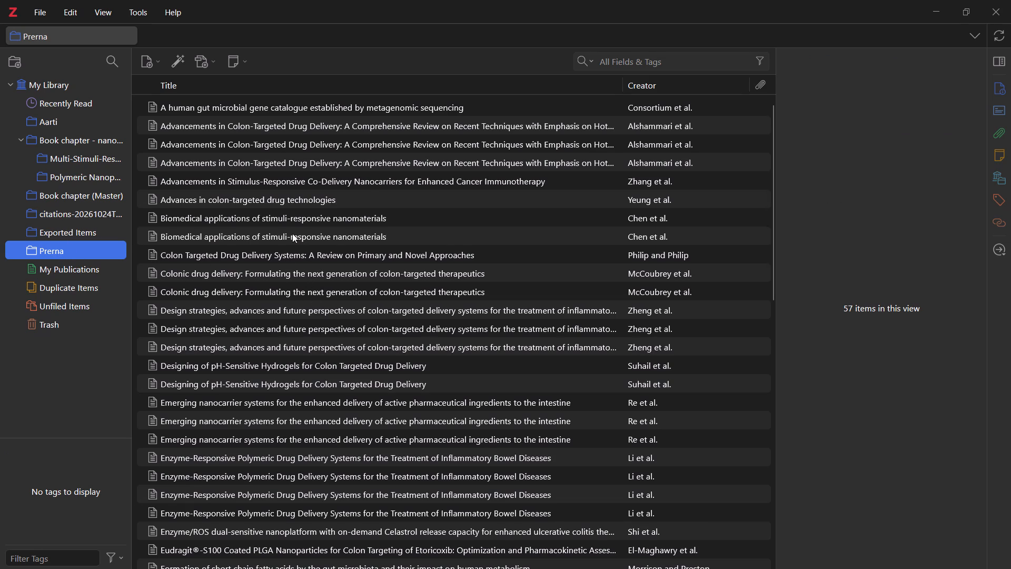
{"action": "left_click", "coordinate": [252, 105]}
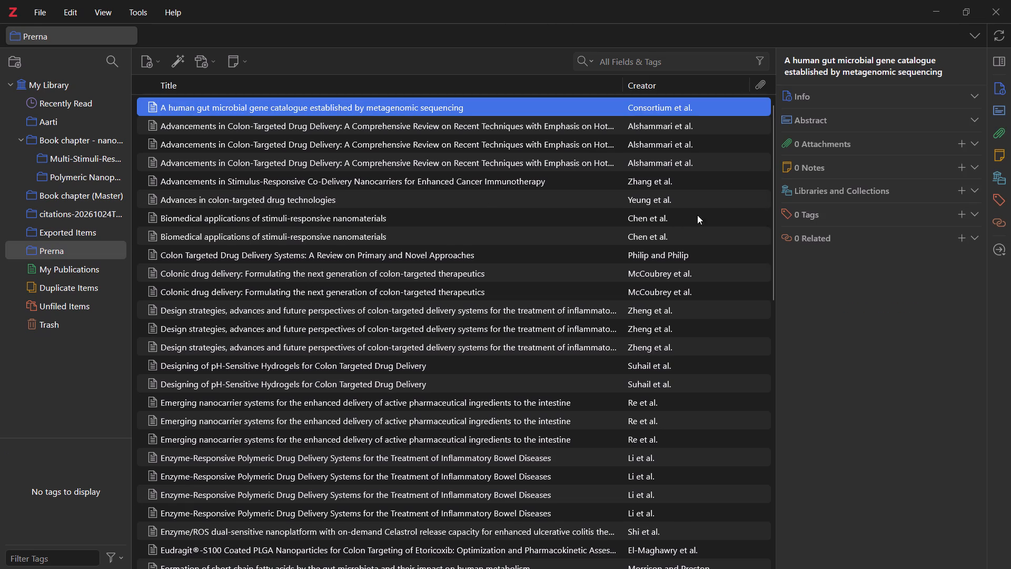
{"action": "middle_click_drag", "start_coordinate": [703, 222], "coordinate": [692, 313]}
{"action": "left_click", "coordinate": [561, 112]}
{"action": "left_click_drag", "start_coordinate": [774, 182], "coordinate": [772, 515]}
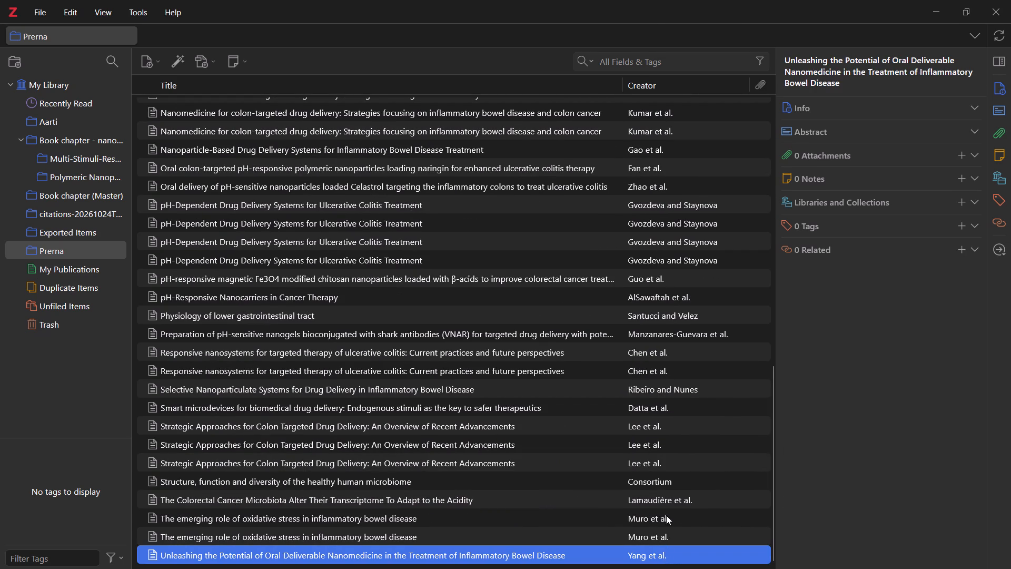
{"action": "left_click_drag", "start_coordinate": [771, 489], "coordinate": [755, 323]}
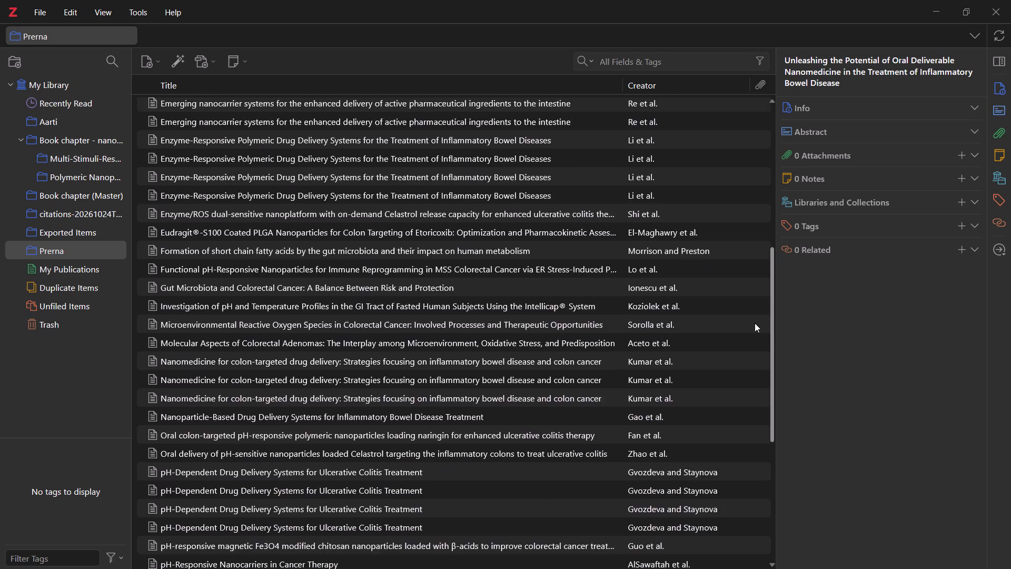
{"action": "left_click_drag", "start_coordinate": [755, 323], "coordinate": [748, 152]}
{"action": "left_click", "coordinate": [640, 107], "text": "shift"}
{"action": "scroll", "coordinate": [540, 295], "scroll_direction": "down", "scroll_amount": 3}
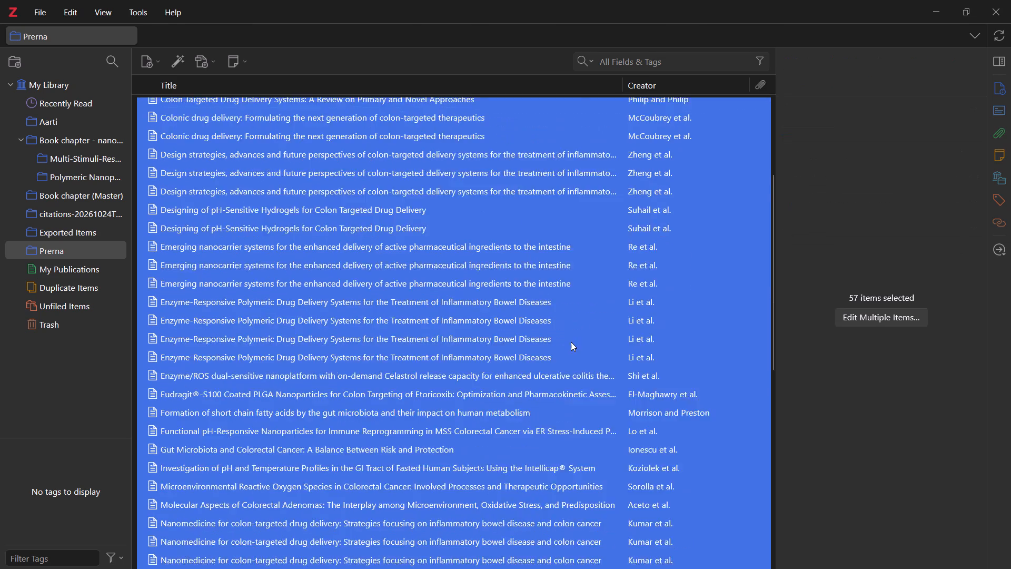
{"action": "scroll", "coordinate": [668, 349], "scroll_direction": "up", "scroll_amount": 1}
{"action": "scroll", "coordinate": [665, 351], "scroll_direction": "down", "scroll_amount": 2}
{"action": "scroll", "coordinate": [665, 354], "scroll_direction": "up", "scroll_amount": 3}
{"action": "scroll", "coordinate": [665, 358], "scroll_direction": "down", "scroll_amount": 6}
{"action": "scroll", "coordinate": [665, 358], "scroll_direction": "up", "scroll_amount": 1}
{"action": "scroll", "coordinate": [665, 358], "scroll_direction": "down", "scroll_amount": 2}
{"action": "scroll", "coordinate": [665, 358], "scroll_direction": "up", "scroll_amount": 1}
{"action": "scroll", "coordinate": [665, 358], "scroll_direction": "down", "scroll_amount": 1}
{"action": "scroll", "coordinate": [665, 358], "scroll_direction": "up", "scroll_amount": 1}
{"action": "scroll", "coordinate": [665, 358], "scroll_direction": "down", "scroll_amount": 1}
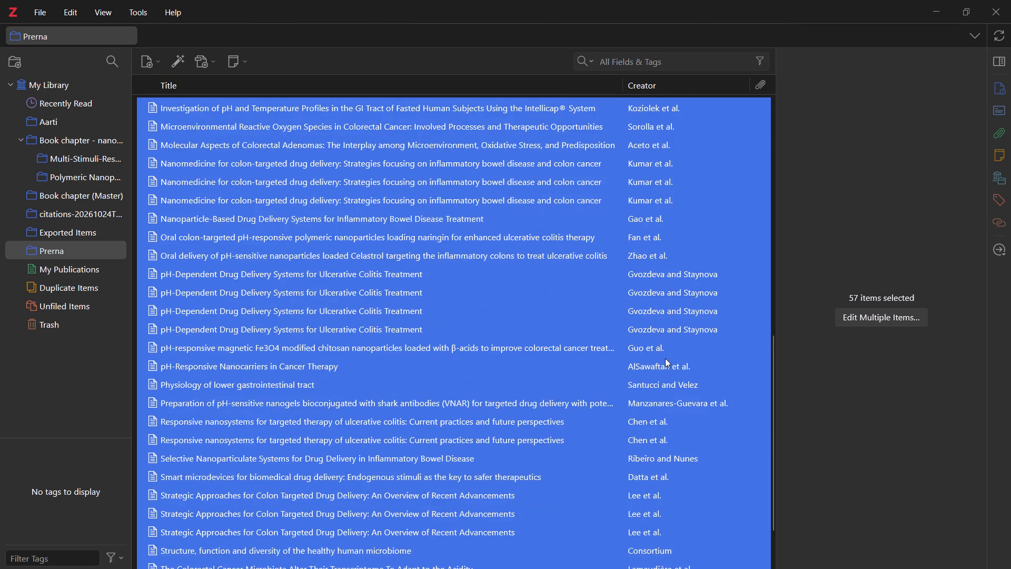
{"action": "scroll", "coordinate": [665, 358], "scroll_direction": "down", "scroll_amount": 5}
{"action": "scroll", "coordinate": [665, 358], "scroll_direction": "up", "scroll_amount": 1}
{"action": "scroll", "coordinate": [665, 358], "scroll_direction": "down", "scroll_amount": 2}
{"action": "scroll", "coordinate": [665, 358], "scroll_direction": "up", "scroll_amount": 1}
{"action": "scroll", "coordinate": [665, 358], "scroll_direction": "down", "scroll_amount": 1}
{"action": "right_click", "coordinate": [539, 335]}
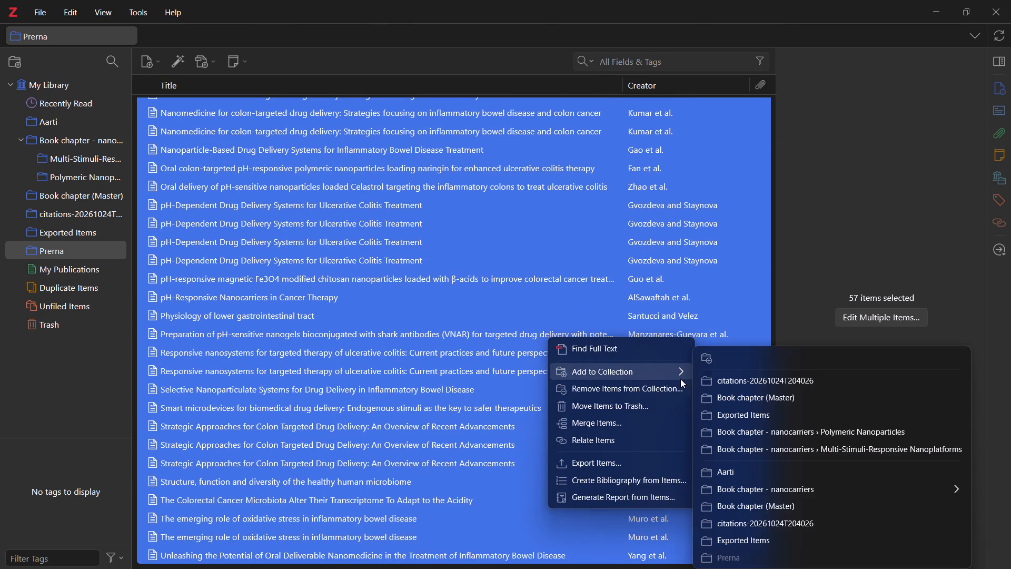
{"action": "left_click", "coordinate": [764, 397]}
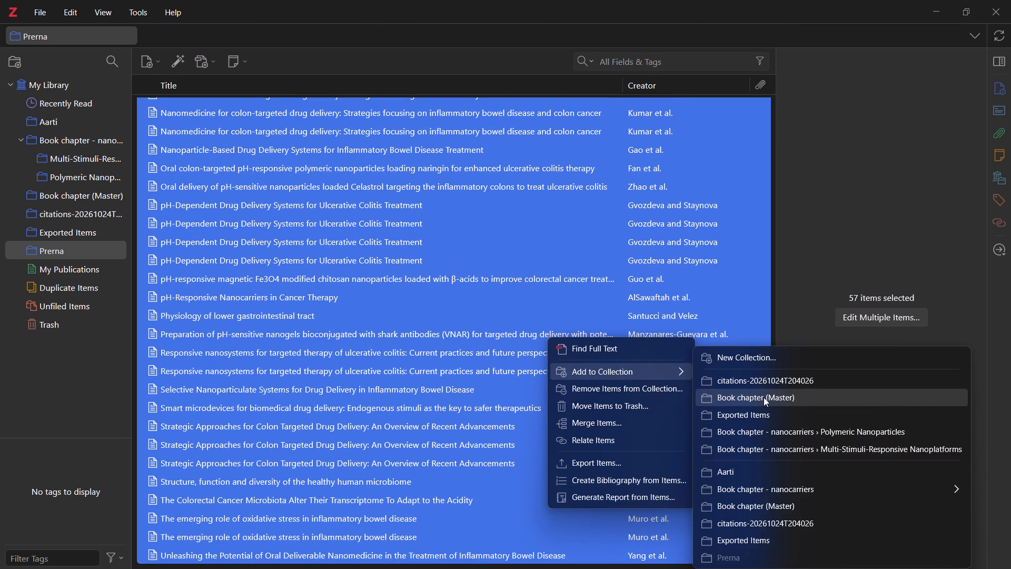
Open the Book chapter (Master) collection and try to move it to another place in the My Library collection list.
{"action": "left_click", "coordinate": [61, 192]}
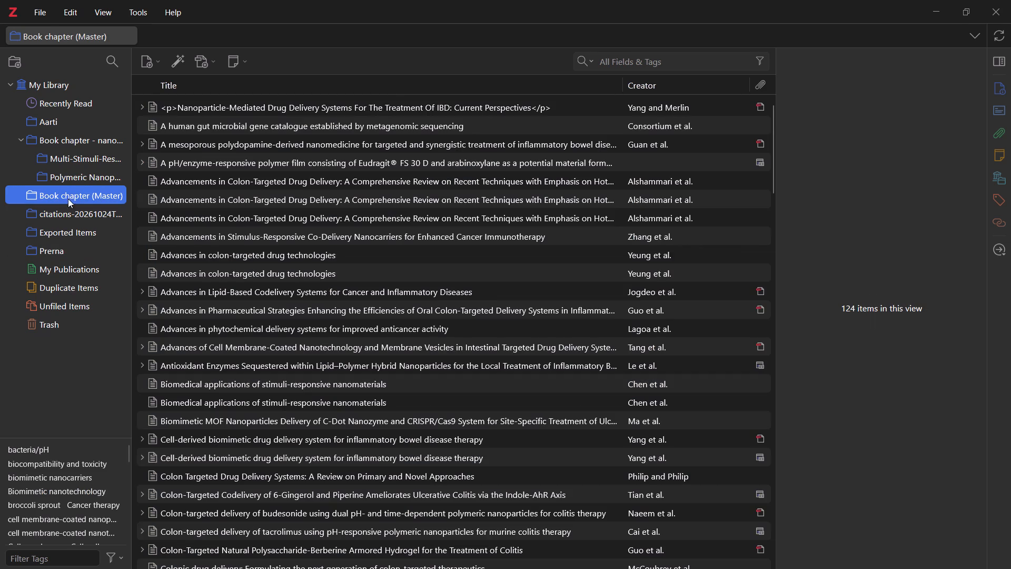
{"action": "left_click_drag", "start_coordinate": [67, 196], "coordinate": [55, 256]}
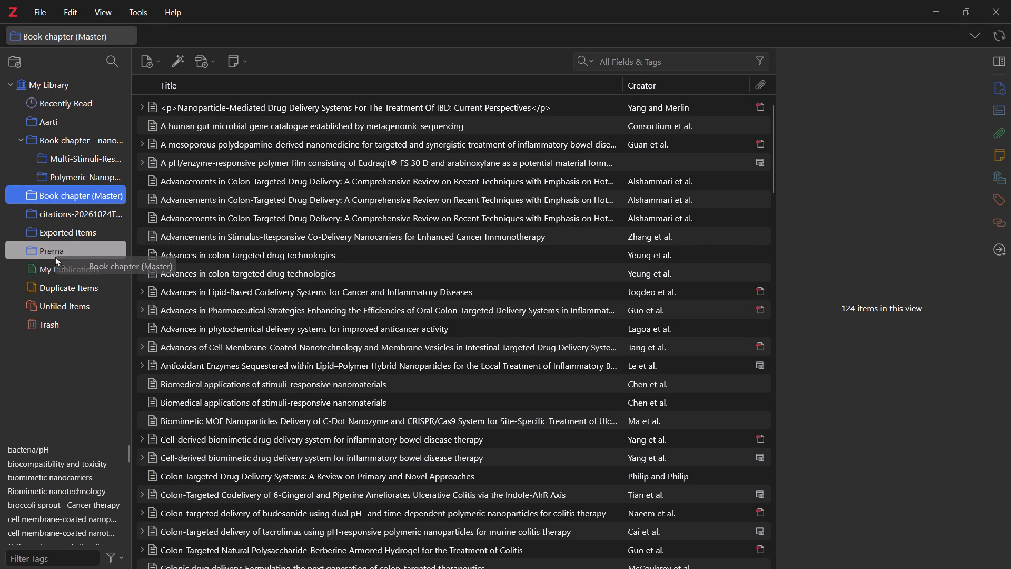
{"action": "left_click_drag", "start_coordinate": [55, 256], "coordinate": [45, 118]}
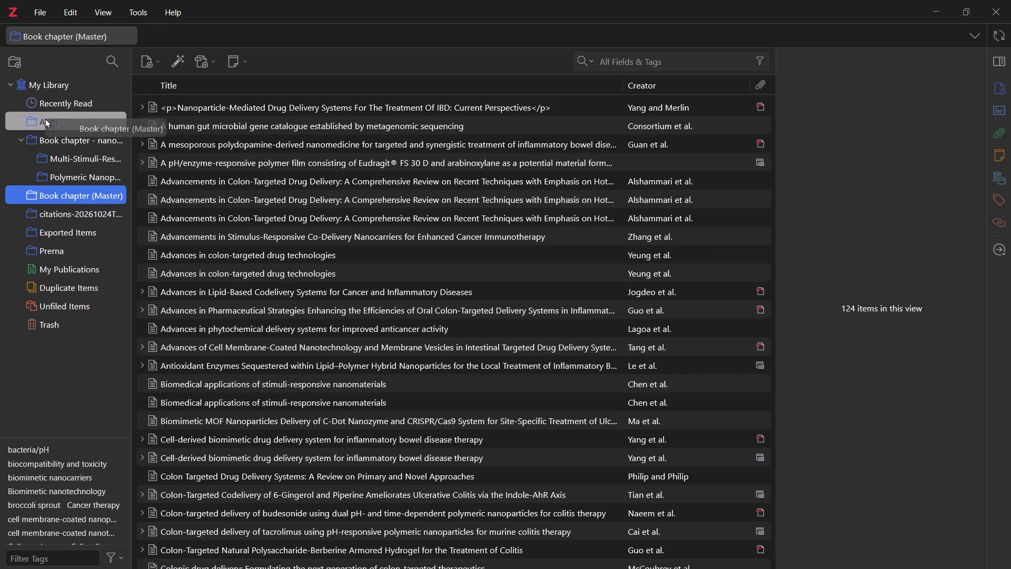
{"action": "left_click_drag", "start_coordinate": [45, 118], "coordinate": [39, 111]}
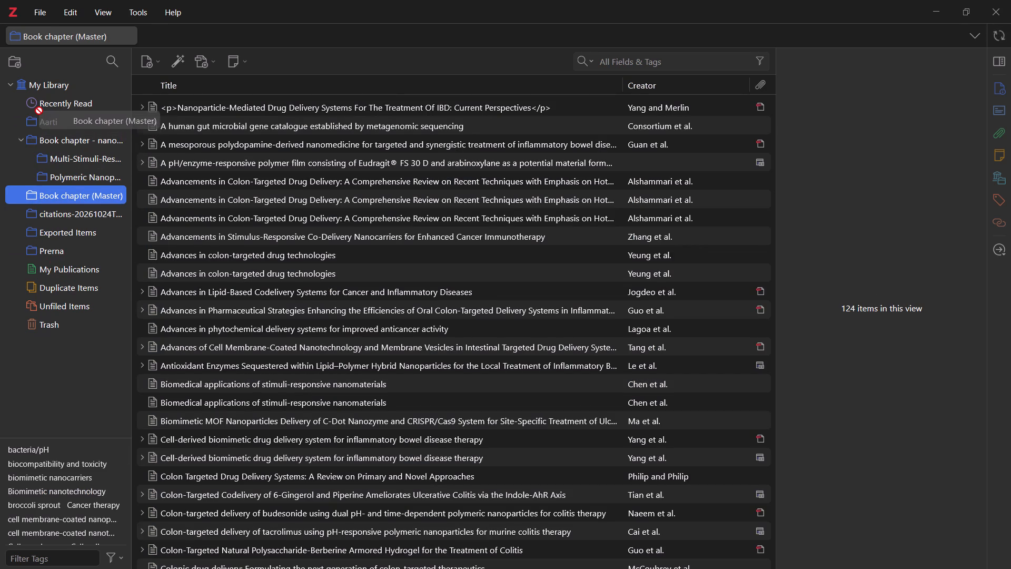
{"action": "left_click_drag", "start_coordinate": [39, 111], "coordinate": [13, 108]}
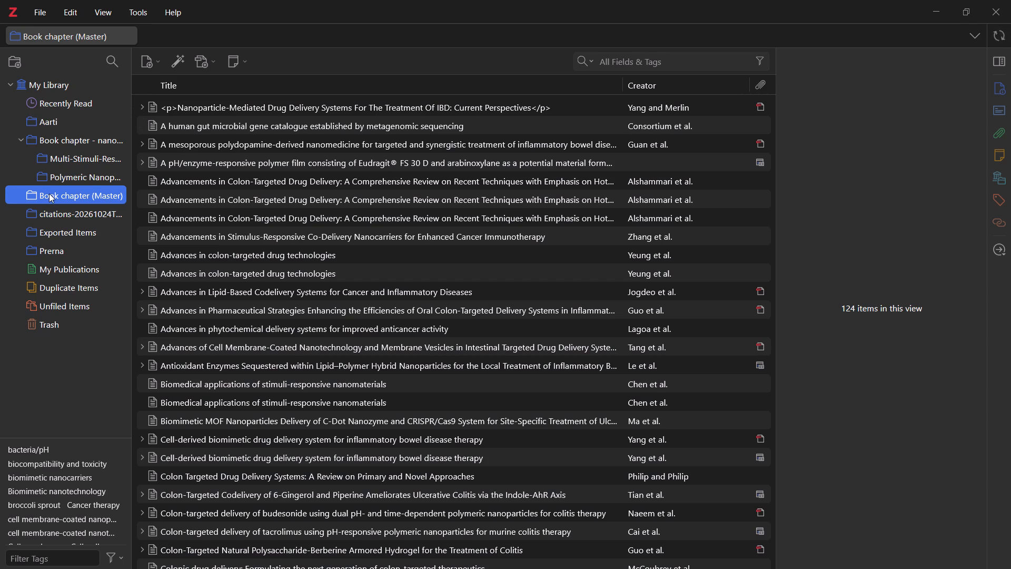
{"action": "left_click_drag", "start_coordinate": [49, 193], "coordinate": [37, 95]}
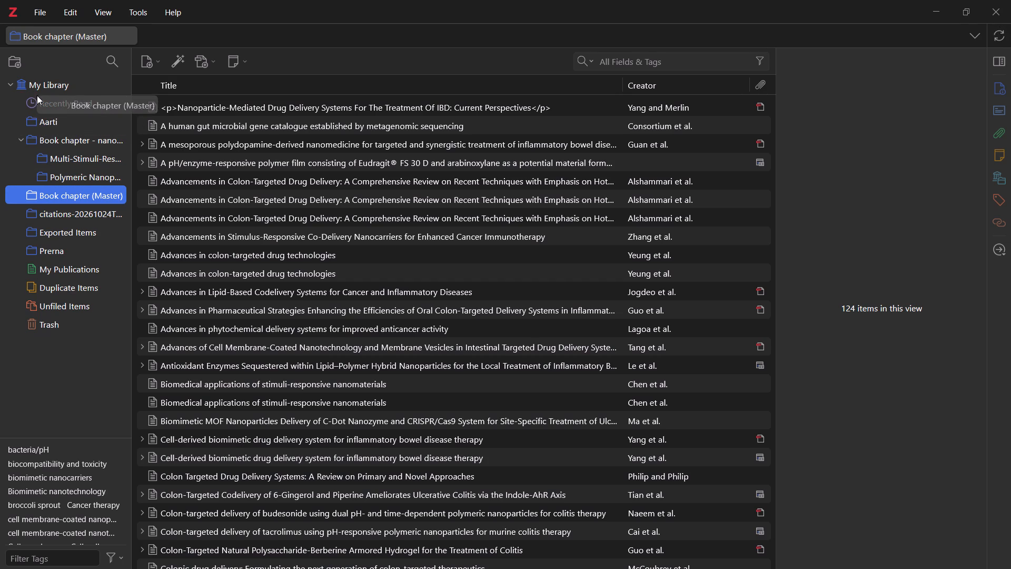
Look through the gathered references in the Book chapter (Master) collection for repeated titles.
{"action": "scroll", "coordinate": [366, 315], "scroll_direction": "down", "scroll_amount": 3}
{"action": "scroll", "coordinate": [368, 317], "scroll_direction": "up", "scroll_amount": 1}
{"action": "scroll", "coordinate": [368, 317], "scroll_direction": "down", "scroll_amount": 2}
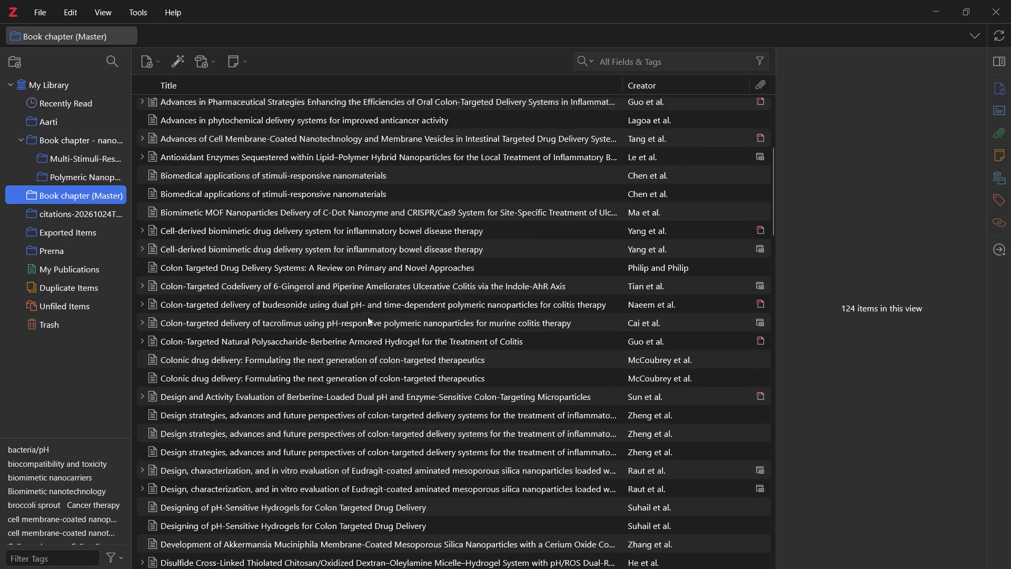
{"action": "scroll", "coordinate": [368, 316], "scroll_direction": "down", "scroll_amount": 1}
{"action": "scroll", "coordinate": [368, 316], "scroll_direction": "up", "scroll_amount": 1}
{"action": "scroll", "coordinate": [368, 316], "scroll_direction": "down", "scroll_amount": 6}
{"action": "scroll", "coordinate": [368, 316], "scroll_direction": "up", "scroll_amount": 1}
{"action": "scroll", "coordinate": [370, 316], "scroll_direction": "down", "scroll_amount": 1}
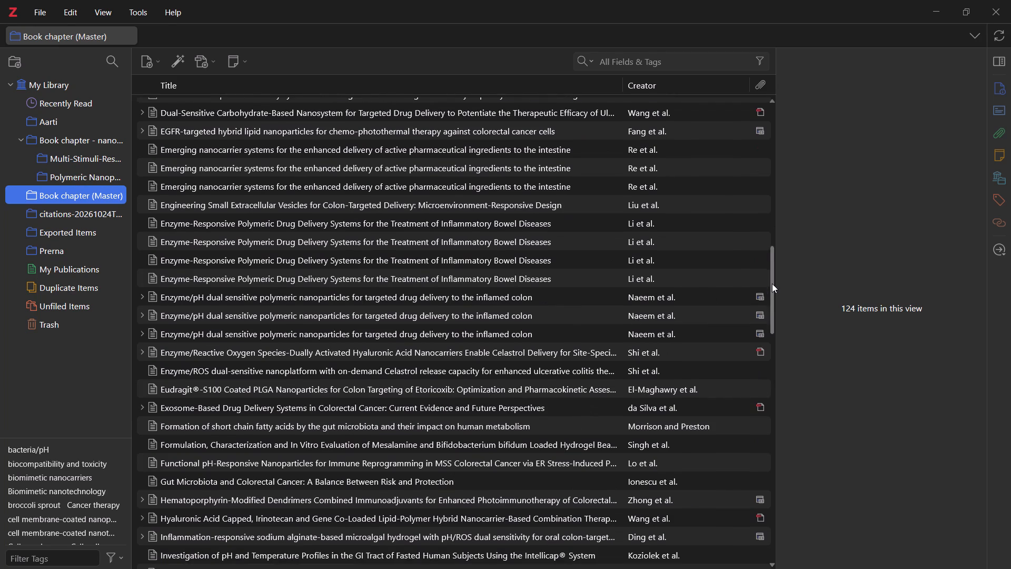
{"action": "left_click_drag", "start_coordinate": [772, 283], "coordinate": [795, 231]}
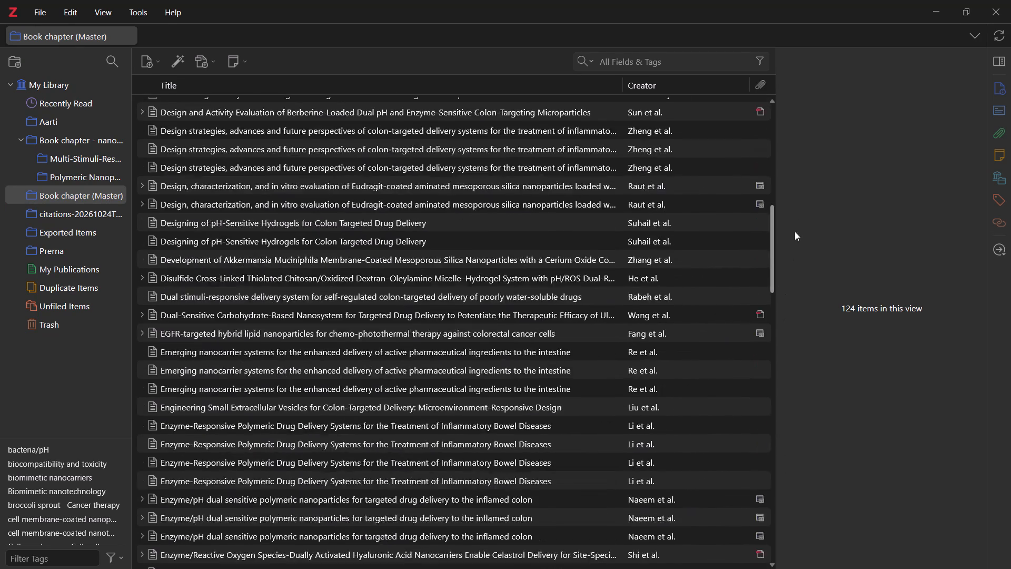
{"action": "left_click_drag", "start_coordinate": [795, 231], "coordinate": [797, 129]}
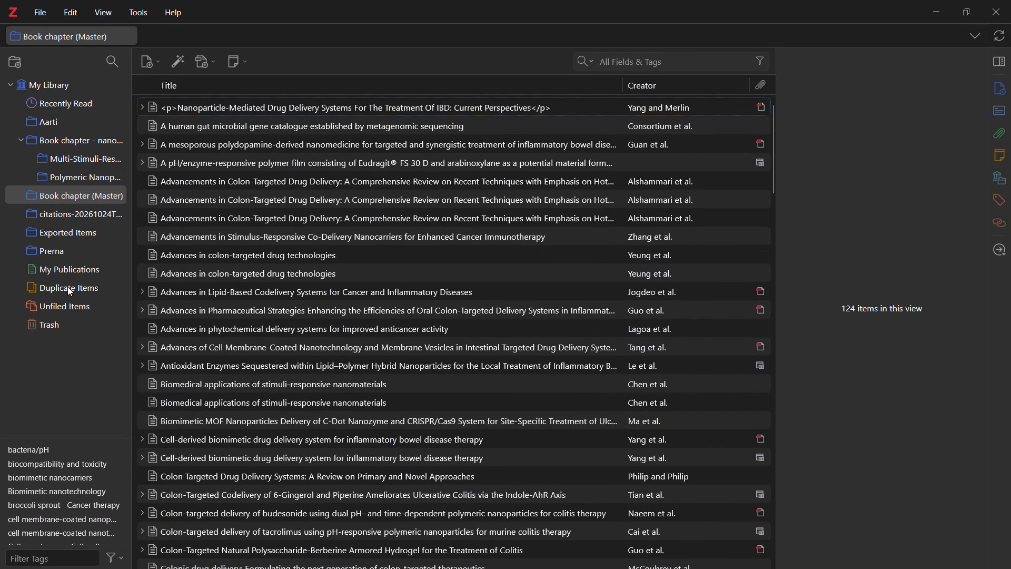
Open Duplicate Items and review the library's repeated references down to the end of the list.
{"action": "left_click", "coordinate": [67, 287]}
{"action": "scroll", "coordinate": [343, 322], "scroll_direction": "down", "scroll_amount": 4}
{"action": "scroll", "coordinate": [343, 322], "scroll_direction": "up", "scroll_amount": 1}
{"action": "scroll", "coordinate": [343, 322], "scroll_direction": "down", "scroll_amount": 6}
{"action": "scroll", "coordinate": [343, 322], "scroll_direction": "up", "scroll_amount": 2}
{"action": "scroll", "coordinate": [343, 322], "scroll_direction": "down", "scroll_amount": 2}
{"action": "scroll", "coordinate": [343, 322], "scroll_direction": "up", "scroll_amount": 2}
{"action": "scroll", "coordinate": [343, 322], "scroll_direction": "down", "scroll_amount": 2}
{"action": "scroll", "coordinate": [343, 322], "scroll_direction": "up", "scroll_amount": 1}
{"action": "scroll", "coordinate": [343, 322], "scroll_direction": "down", "scroll_amount": 4}
{"action": "scroll", "coordinate": [343, 322], "scroll_direction": "up", "scroll_amount": 1}
{"action": "scroll", "coordinate": [343, 322], "scroll_direction": "down", "scroll_amount": 2}
{"action": "scroll", "coordinate": [343, 322], "scroll_direction": "up", "scroll_amount": 1}
{"action": "scroll", "coordinate": [343, 322], "scroll_direction": "down", "scroll_amount": 5}
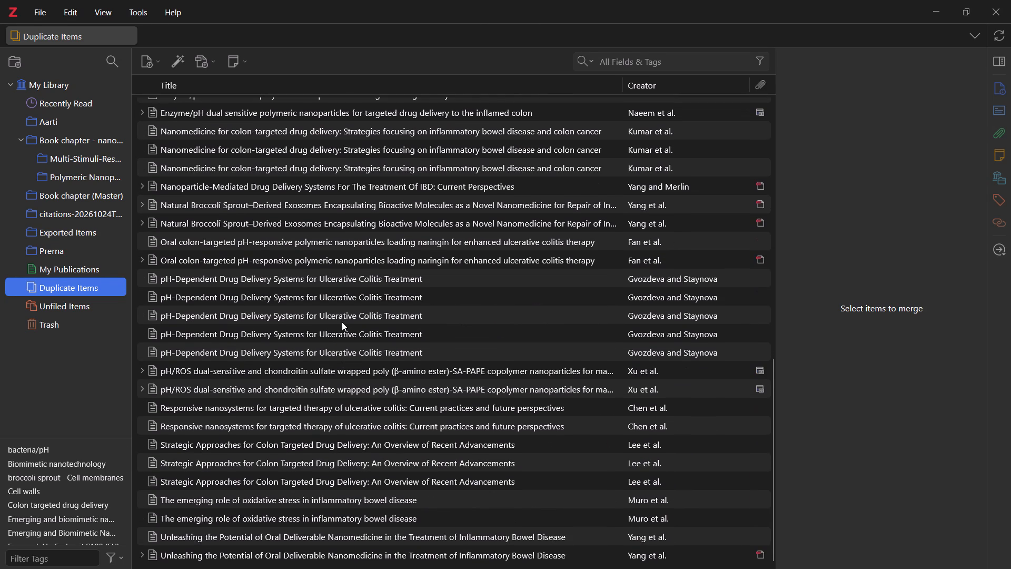
{"action": "scroll", "coordinate": [341, 322], "scroll_direction": "down", "scroll_amount": 5}
Check the Book chapter - nanocarriers collection and return to the Book chapter (Master) collection.
{"action": "left_click", "coordinate": [60, 135]}
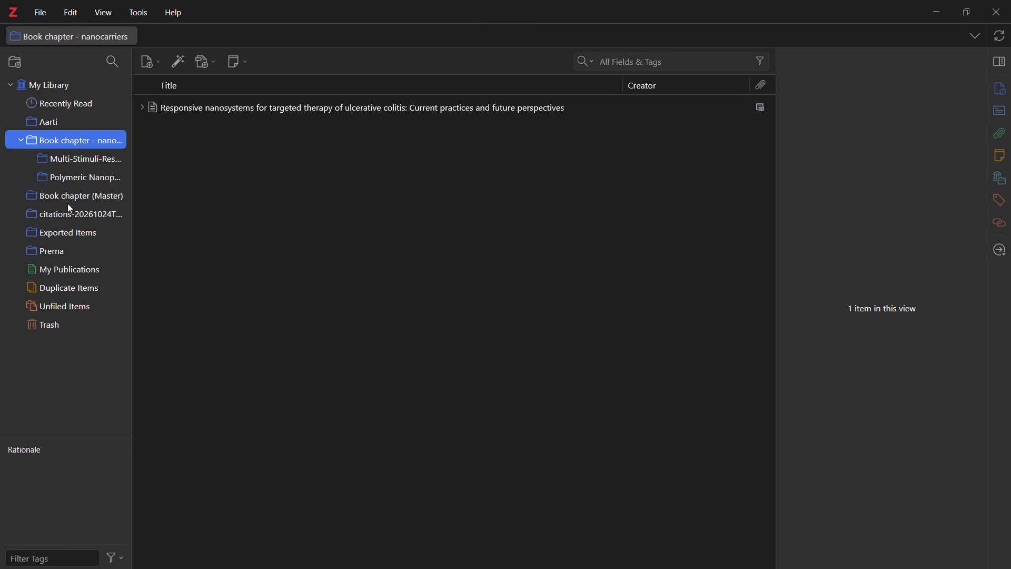
{"action": "left_click", "coordinate": [77, 189]}
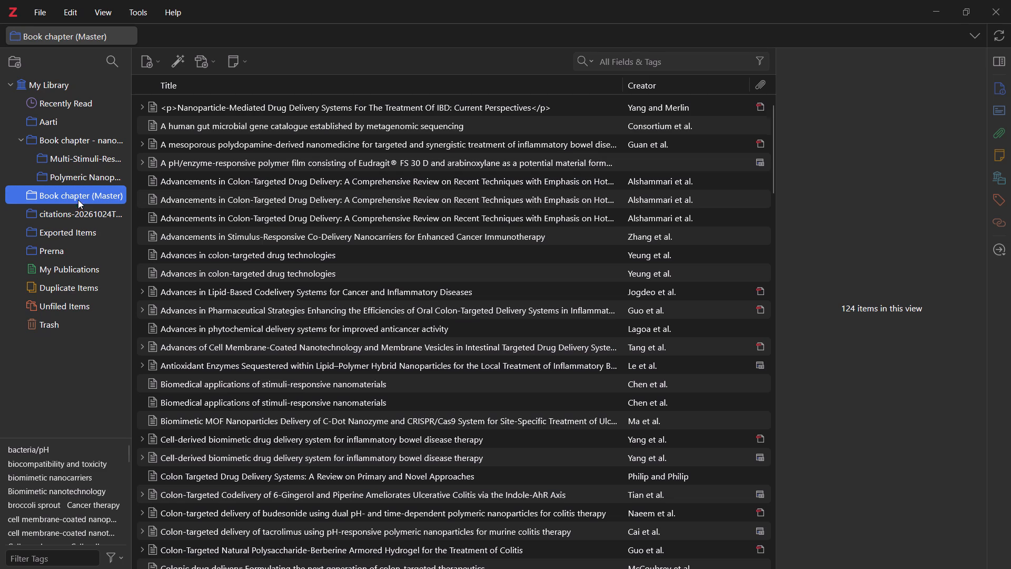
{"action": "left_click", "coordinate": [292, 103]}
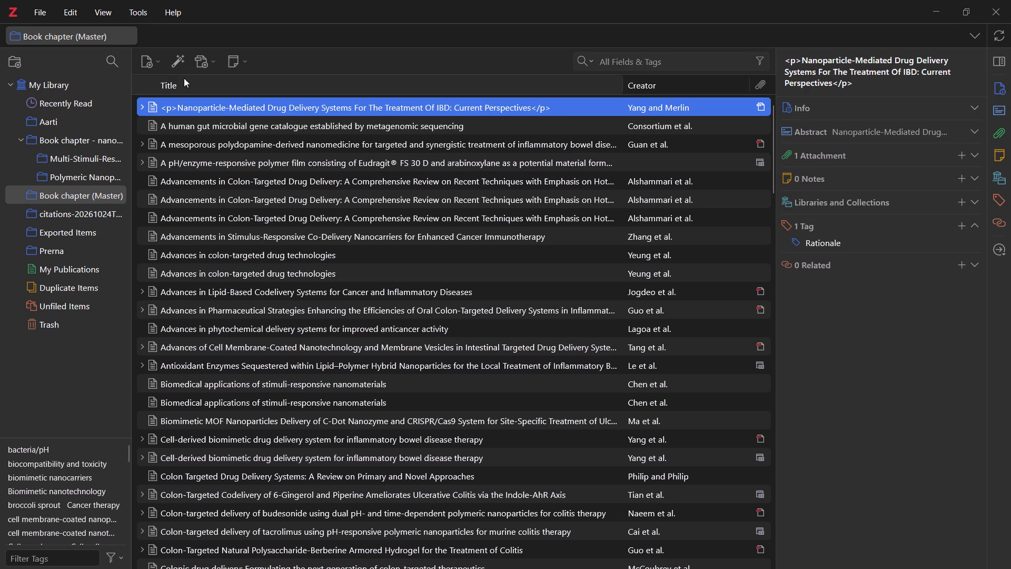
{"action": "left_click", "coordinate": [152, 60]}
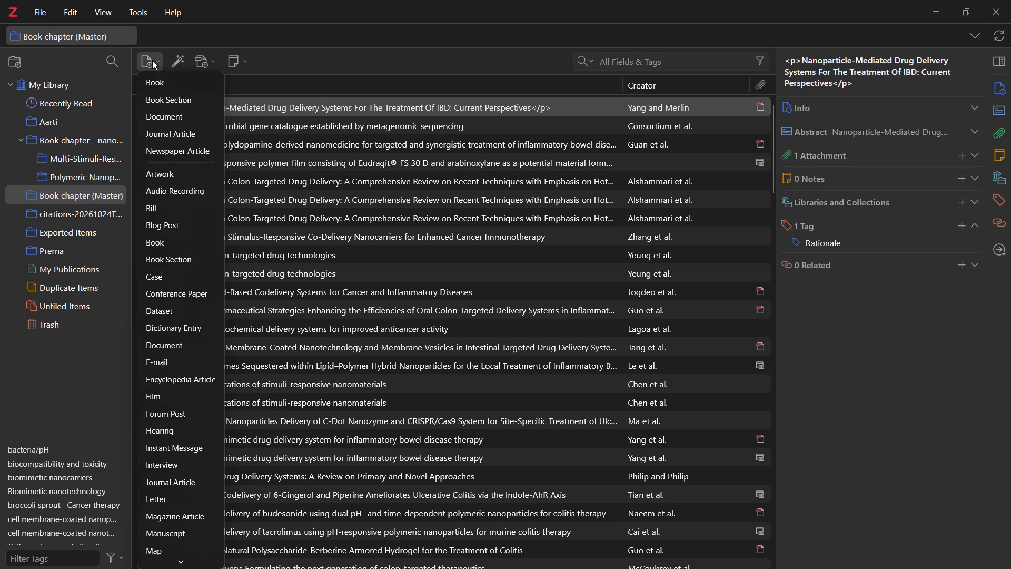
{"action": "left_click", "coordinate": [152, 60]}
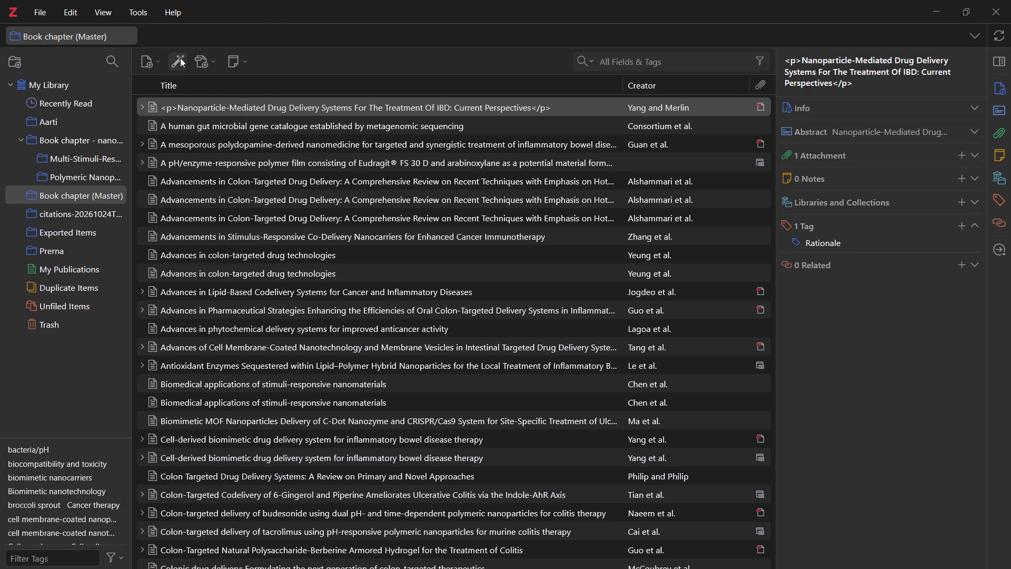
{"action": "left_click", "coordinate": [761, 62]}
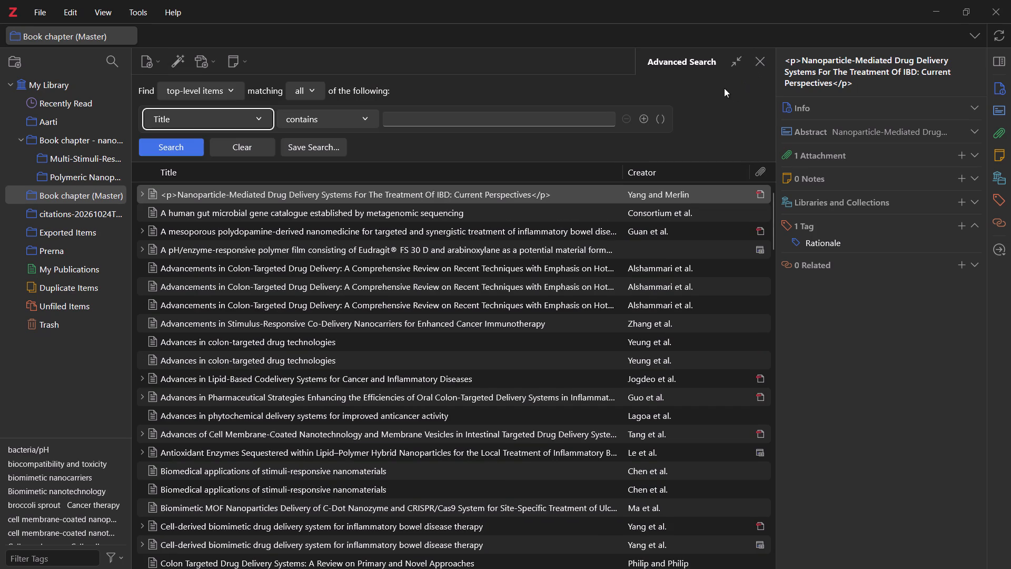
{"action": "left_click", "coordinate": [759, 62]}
Generate a report from all references in the Book chapter (Master) collection, from the first title to the last.
{"action": "left_click", "coordinate": [573, 112]}
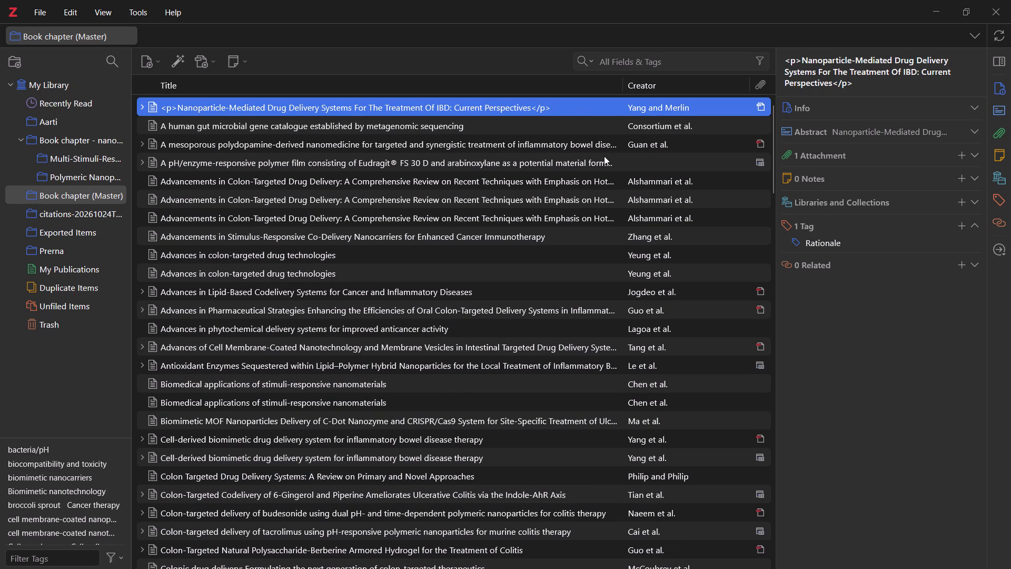
{"action": "left_click_drag", "start_coordinate": [774, 156], "coordinate": [774, 568]}
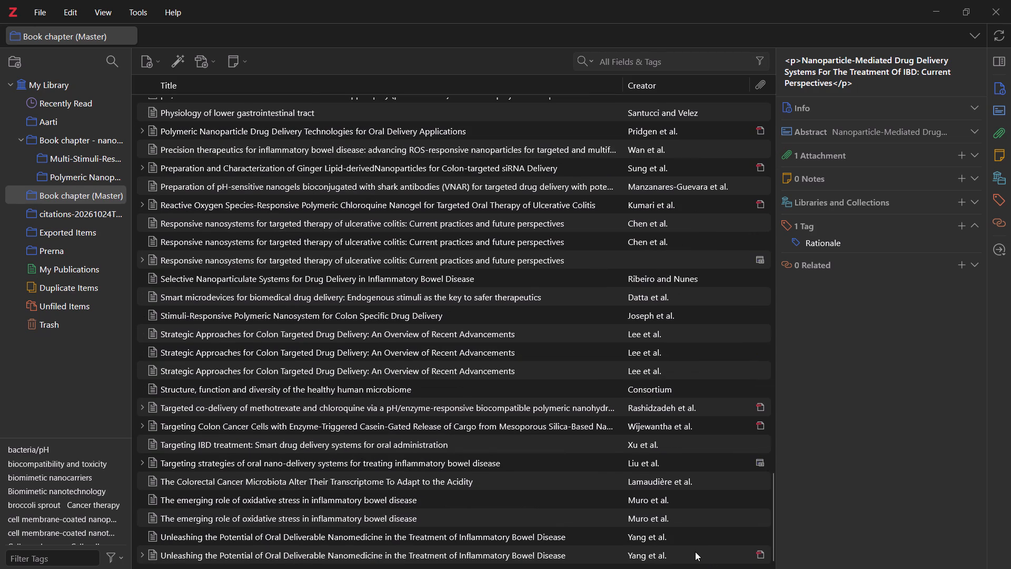
{"action": "left_click", "coordinate": [692, 554], "text": "shift"}
{"action": "right_click_drag", "start_coordinate": [474, 337], "coordinate": [464, 327]}
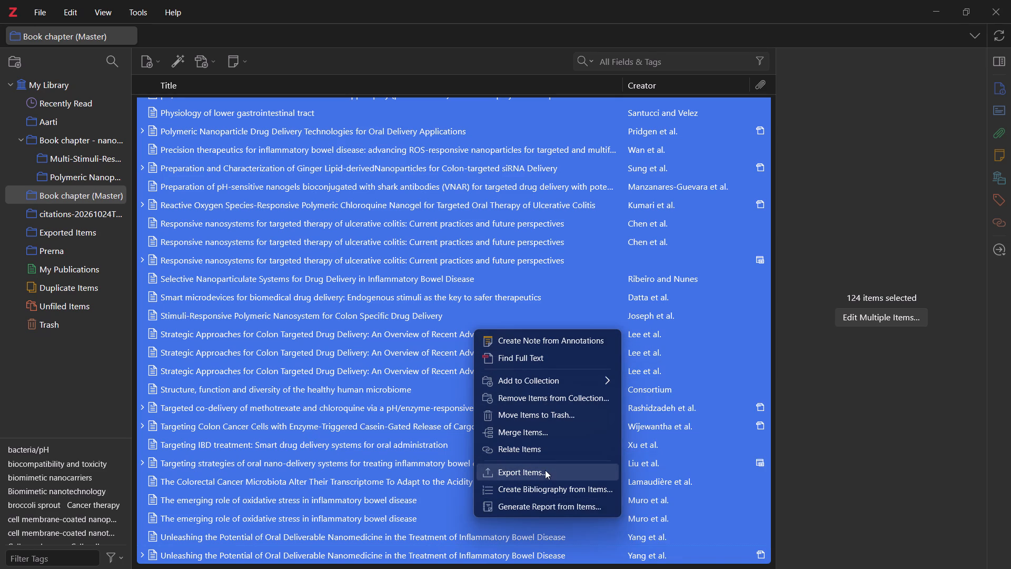
{"action": "left_click", "coordinate": [552, 506]}
Examine the reference entries in the Zotero Report for repeated items and close the report.
{"action": "scroll", "coordinate": [462, 362], "scroll_direction": "down", "scroll_amount": 4}
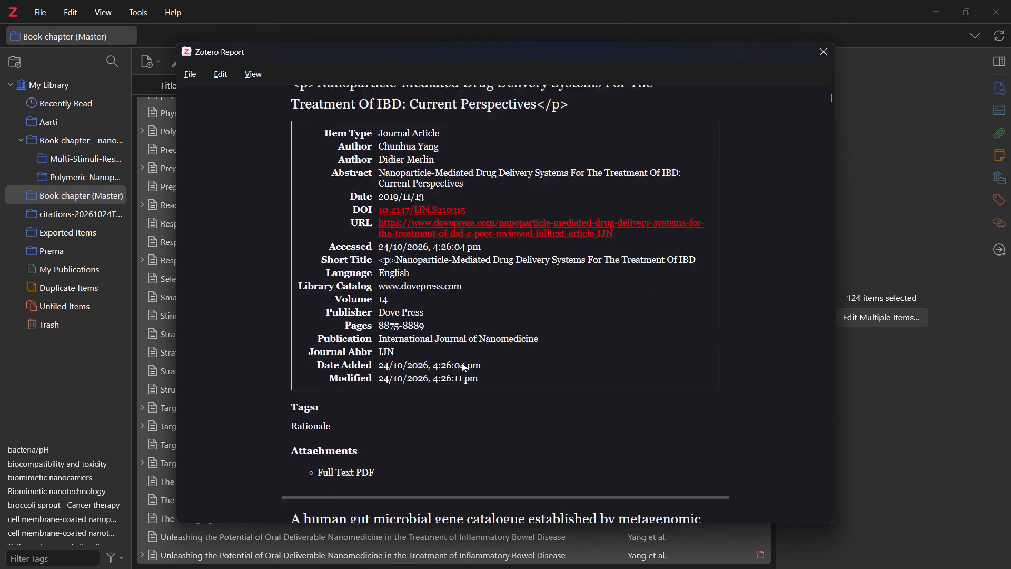
{"action": "scroll", "coordinate": [462, 362], "scroll_direction": "down", "scroll_amount": 15}
{"action": "scroll", "coordinate": [462, 362], "scroll_direction": "up", "scroll_amount": 1}
{"action": "scroll", "coordinate": [462, 362], "scroll_direction": "down", "scroll_amount": 4}
{"action": "scroll", "coordinate": [463, 362], "scroll_direction": "up", "scroll_amount": 1}
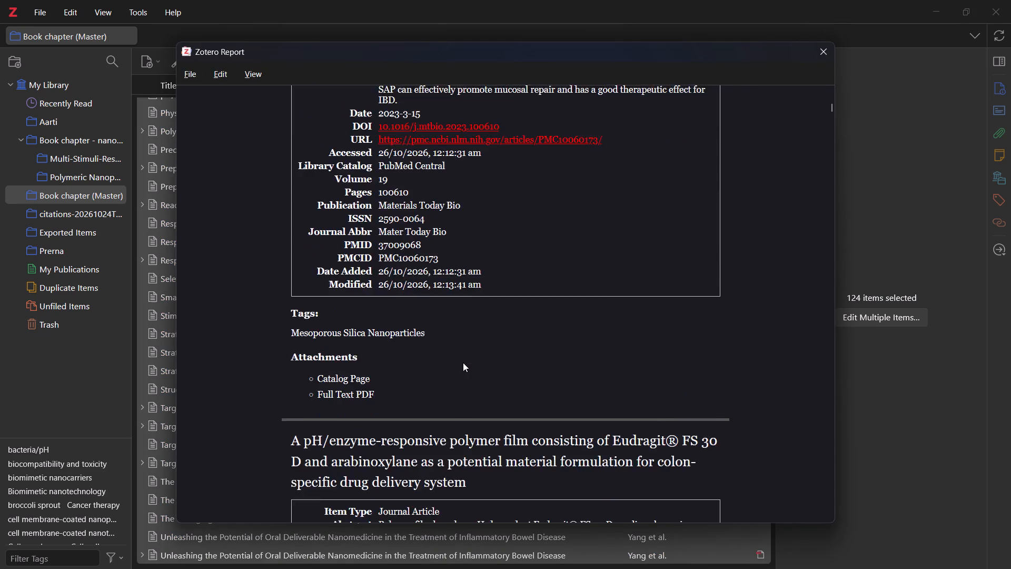
{"action": "scroll", "coordinate": [463, 362], "scroll_direction": "down", "scroll_amount": 2}
{"action": "scroll", "coordinate": [463, 362], "scroll_direction": "up", "scroll_amount": 1}
{"action": "scroll", "coordinate": [463, 362], "scroll_direction": "down", "scroll_amount": 6}
{"action": "middle_click_drag", "start_coordinate": [230, 214], "coordinate": [226, 381]}
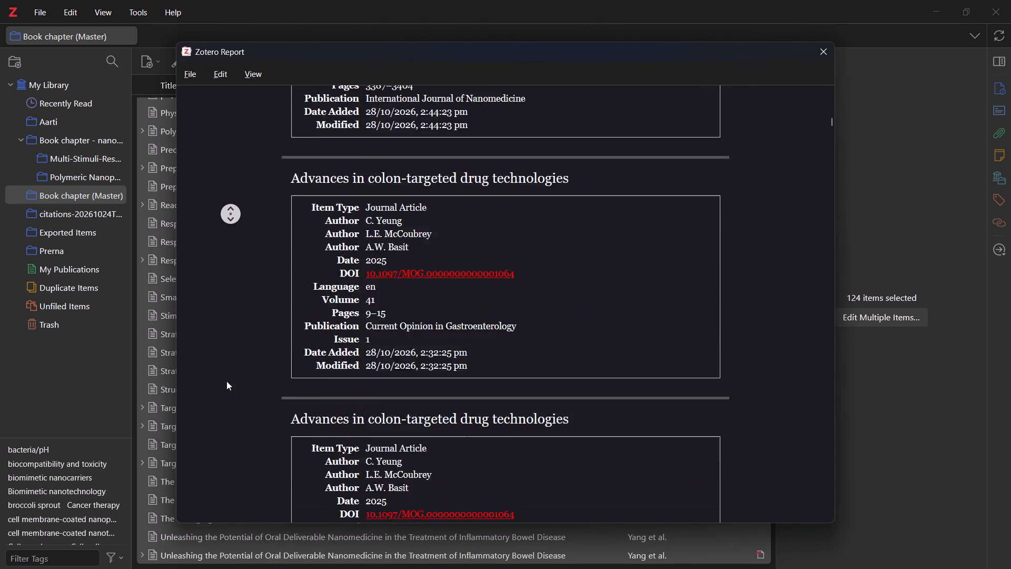
{"action": "middle_click_drag", "start_coordinate": [226, 381], "coordinate": [239, 411]}
{"action": "left_click", "coordinate": [822, 50]}
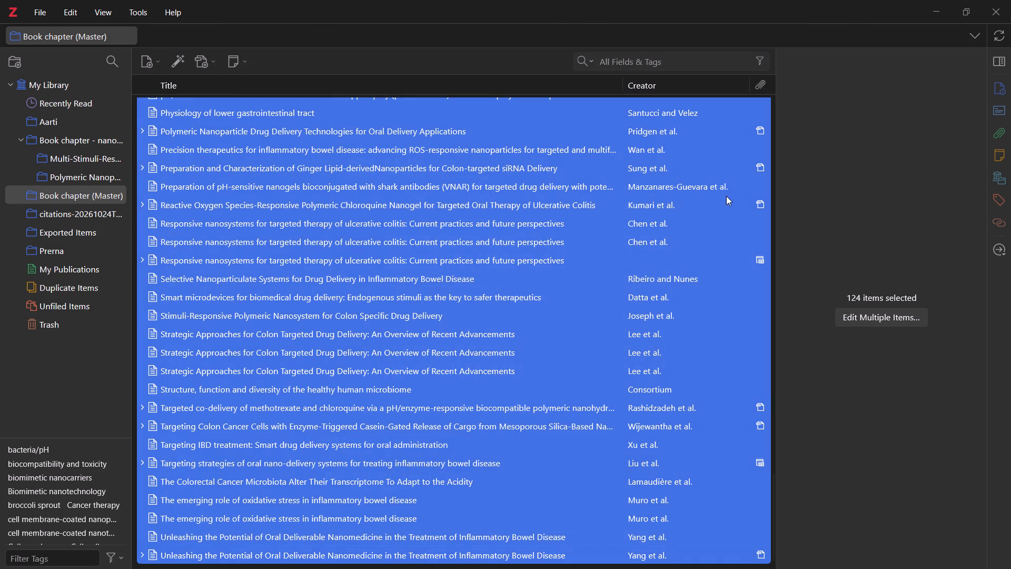
Open the merge options for all selected Book chapter (Master) references and examine the dated versions offered as the master item.
{"action": "right_click", "coordinate": [524, 260]}
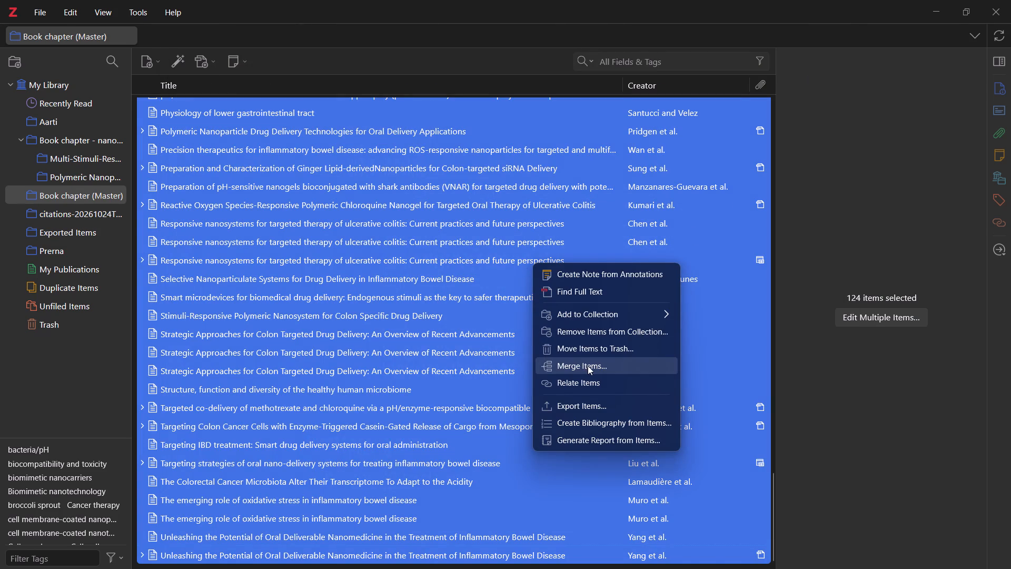
{"action": "left_click", "coordinate": [625, 362]}
{"action": "scroll", "coordinate": [841, 305], "scroll_direction": "down", "scroll_amount": 7}
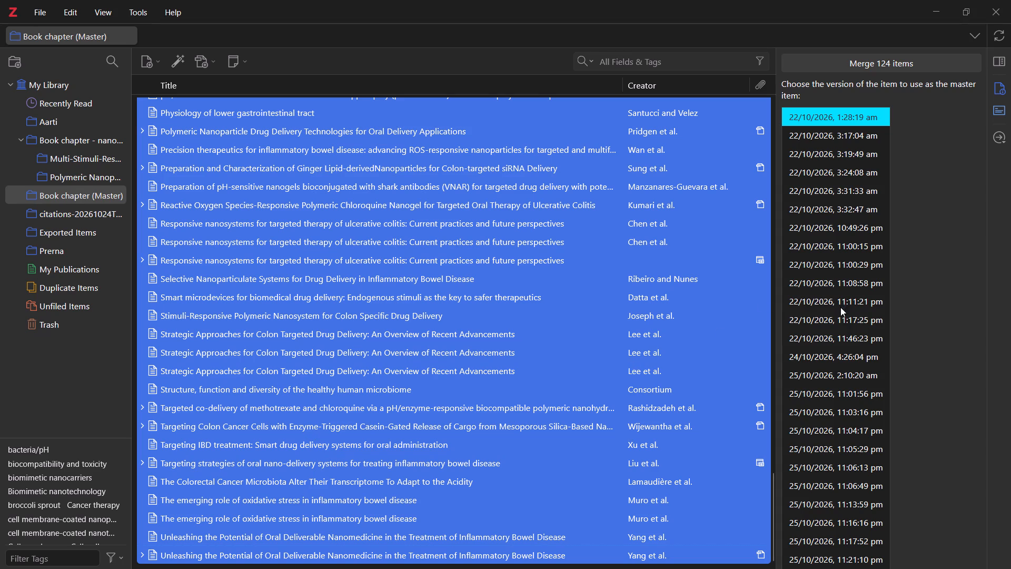
{"action": "scroll", "coordinate": [839, 317], "scroll_direction": "up", "scroll_amount": 1}
{"action": "scroll", "coordinate": [839, 317], "scroll_direction": "down", "scroll_amount": 1}
{"action": "scroll", "coordinate": [839, 317], "scroll_direction": "up", "scroll_amount": 2}
{"action": "scroll", "coordinate": [839, 317], "scroll_direction": "down", "scroll_amount": 1}
{"action": "scroll", "coordinate": [839, 317], "scroll_direction": "up", "scroll_amount": 6}
{"action": "scroll", "coordinate": [839, 318], "scroll_direction": "down", "scroll_amount": 2}
{"action": "scroll", "coordinate": [839, 318], "scroll_direction": "up", "scroll_amount": 1}
{"action": "scroll", "coordinate": [839, 318], "scroll_direction": "down", "scroll_amount": 6}
{"action": "scroll", "coordinate": [849, 237], "scroll_direction": "up", "scroll_amount": 1}
{"action": "scroll", "coordinate": [852, 234], "scroll_direction": "down", "scroll_amount": 1}
{"action": "scroll", "coordinate": [852, 234], "scroll_direction": "up", "scroll_amount": 3}
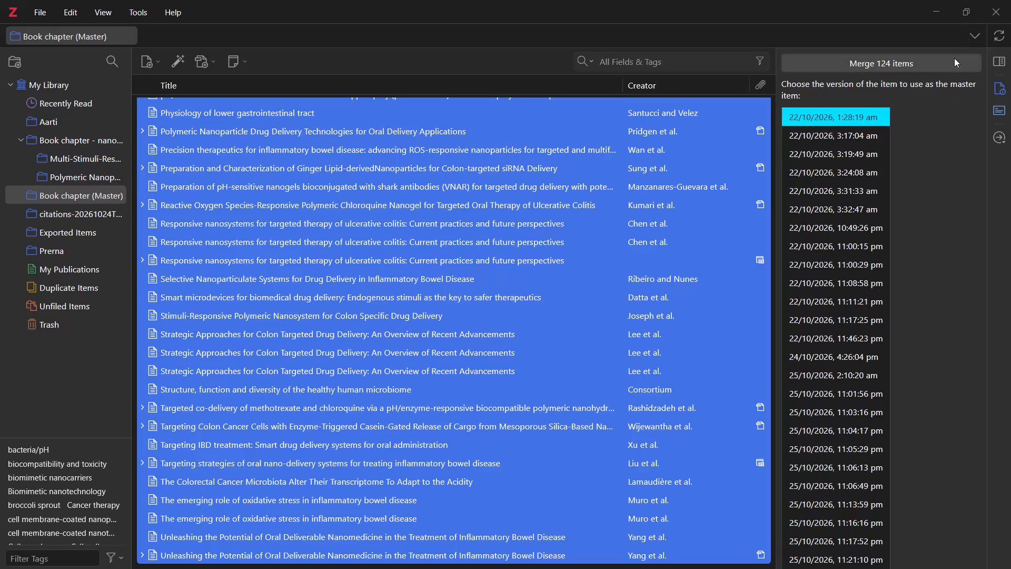
{"action": "scroll", "coordinate": [936, 239], "scroll_direction": "down", "scroll_amount": 3}
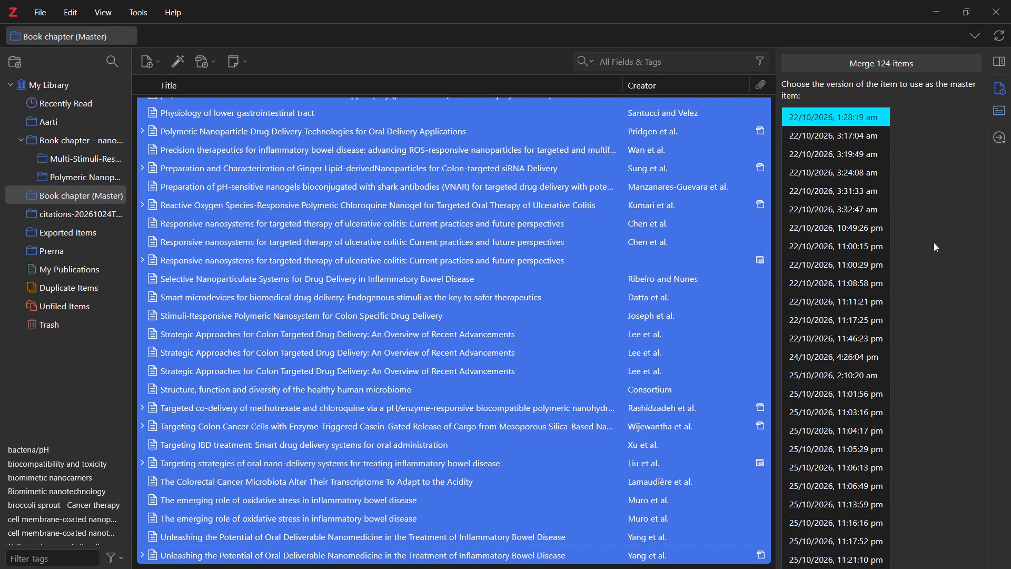
{"action": "left_click", "coordinate": [972, 38]}
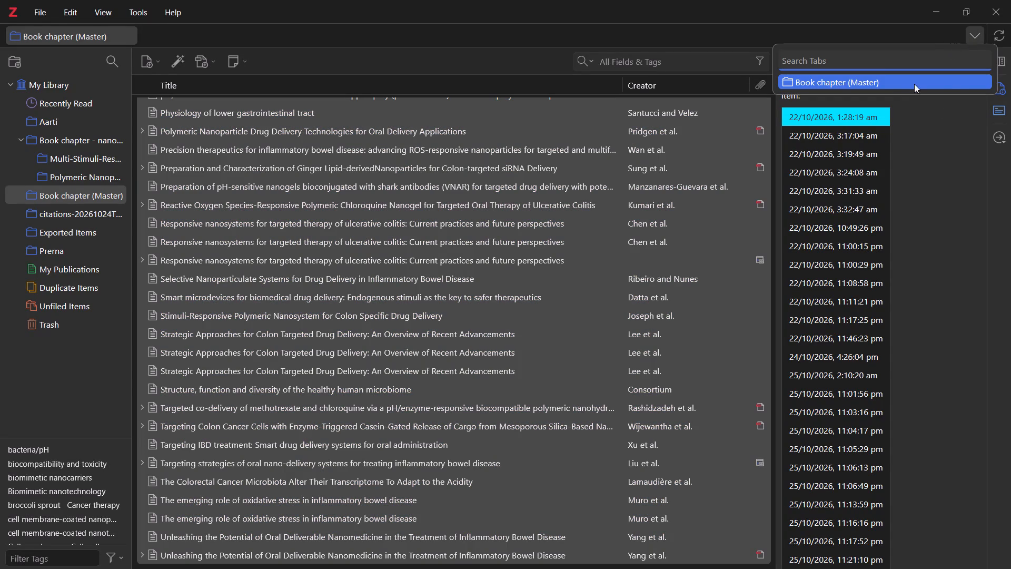
{"action": "left_click", "coordinate": [938, 152]}
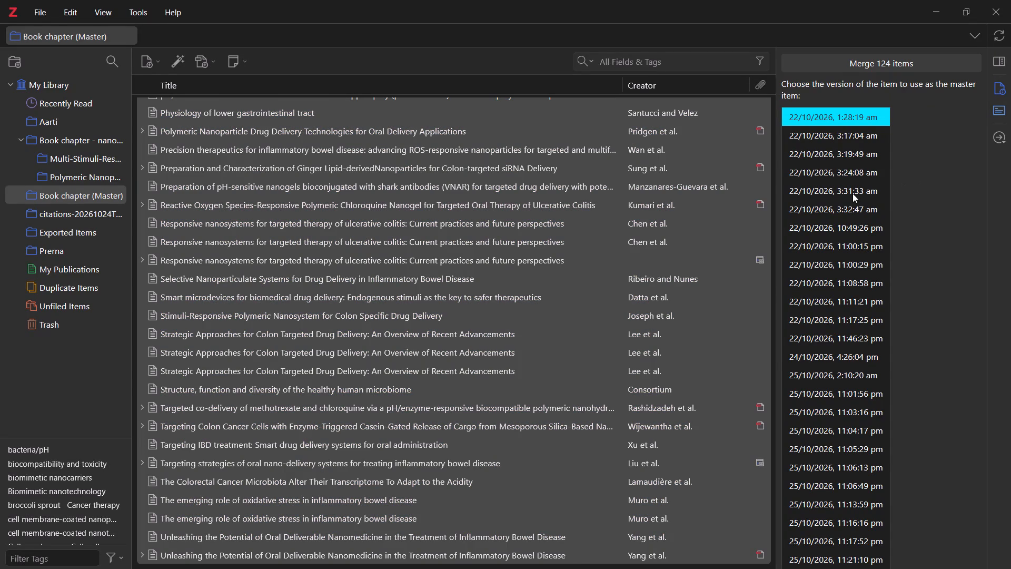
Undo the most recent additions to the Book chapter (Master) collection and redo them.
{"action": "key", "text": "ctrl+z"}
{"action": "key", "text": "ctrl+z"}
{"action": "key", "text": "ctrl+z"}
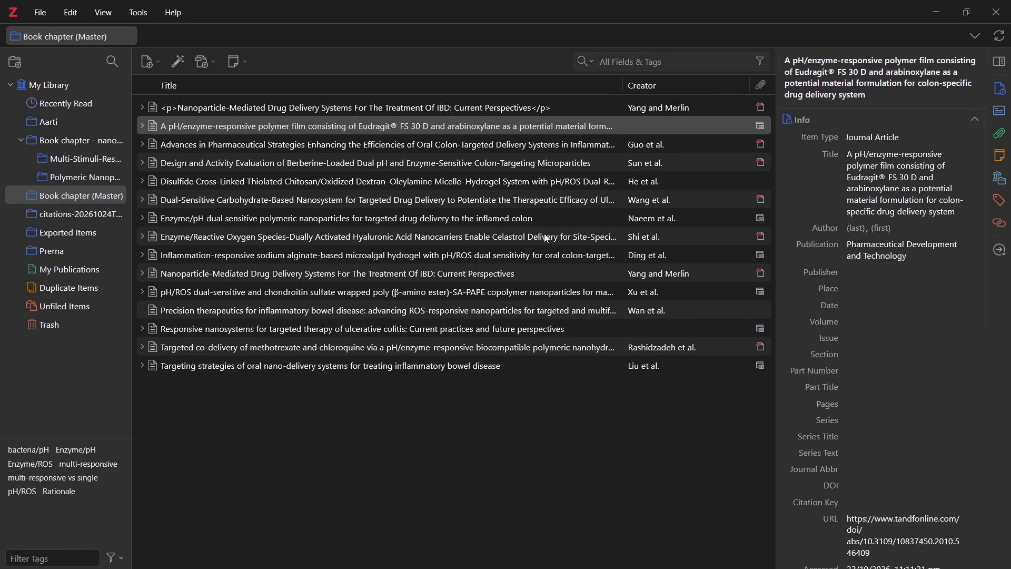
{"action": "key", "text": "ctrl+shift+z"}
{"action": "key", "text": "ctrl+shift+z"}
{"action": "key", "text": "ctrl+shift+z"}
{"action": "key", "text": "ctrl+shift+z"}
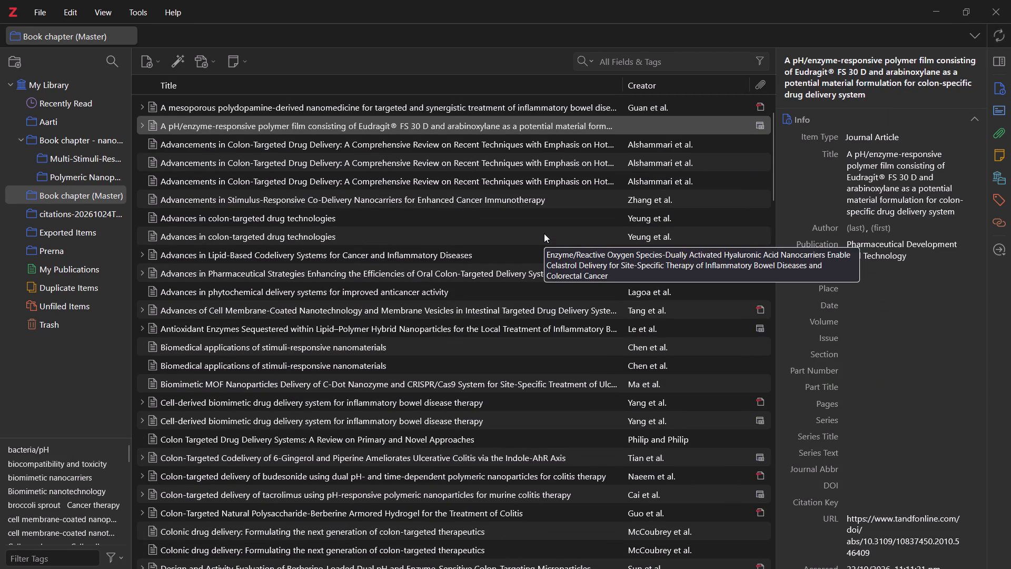
Redo all remaining undone changes to the Book chapter (Master) collection.
{"action": "key", "text": "ctrl+shift+z"}
{"action": "key", "text": "ctrl+shift+z"}
{"action": "key", "text": "ctrl+shift+z"}
{"action": "key", "text": "ctrl+shift+z"}
{"action": "key", "text": "ctrl+shift+z"}
{"action": "key", "text": "ctrl+shift+z"}
{"action": "key", "text": "ctrl+shift+z"}
{"action": "key", "text": "ctrl+shift+z"}
{"action": "key", "text": "ctrl+shift+z"}
{"action": "key", "text": "ctrl+shift+z"}
Examine the restored Book chapter (Master) reference list for missing and repeated titles, and reload the collection.
{"action": "scroll", "coordinate": [656, 304], "scroll_direction": "up", "scroll_amount": 1}
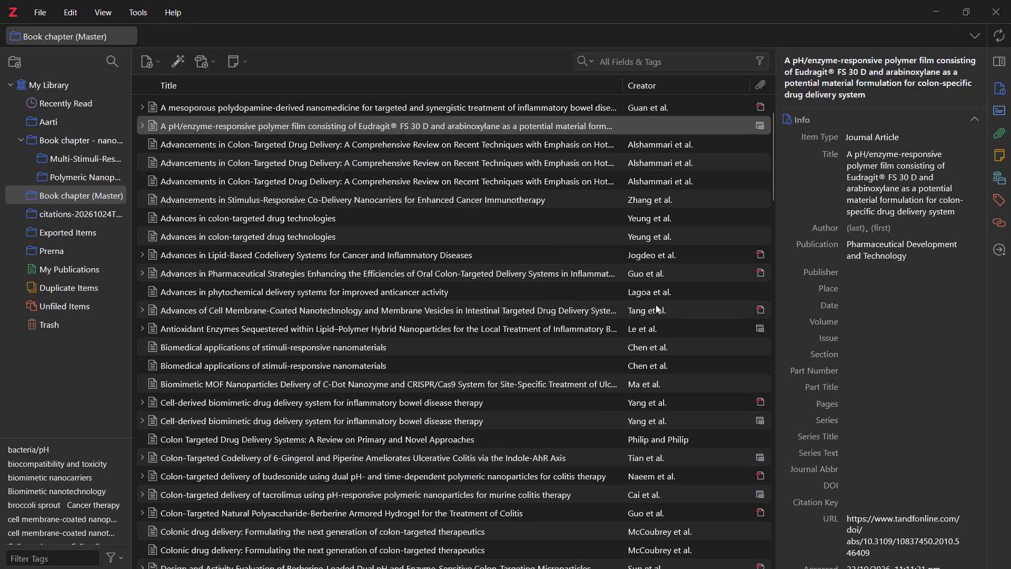
{"action": "scroll", "coordinate": [656, 305], "scroll_direction": "up", "scroll_amount": 1}
{"action": "scroll", "coordinate": [655, 305], "scroll_direction": "down", "scroll_amount": 5}
{"action": "scroll", "coordinate": [652, 303], "scroll_direction": "up", "scroll_amount": 1}
{"action": "scroll", "coordinate": [652, 303], "scroll_direction": "down", "scroll_amount": 3}
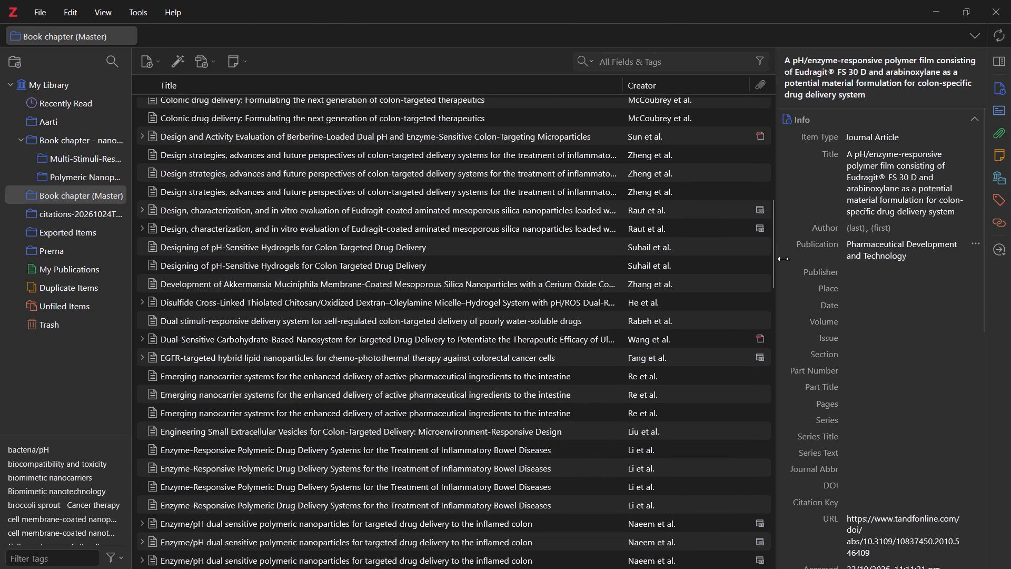
{"action": "left_click_drag", "start_coordinate": [772, 258], "coordinate": [775, 422]}
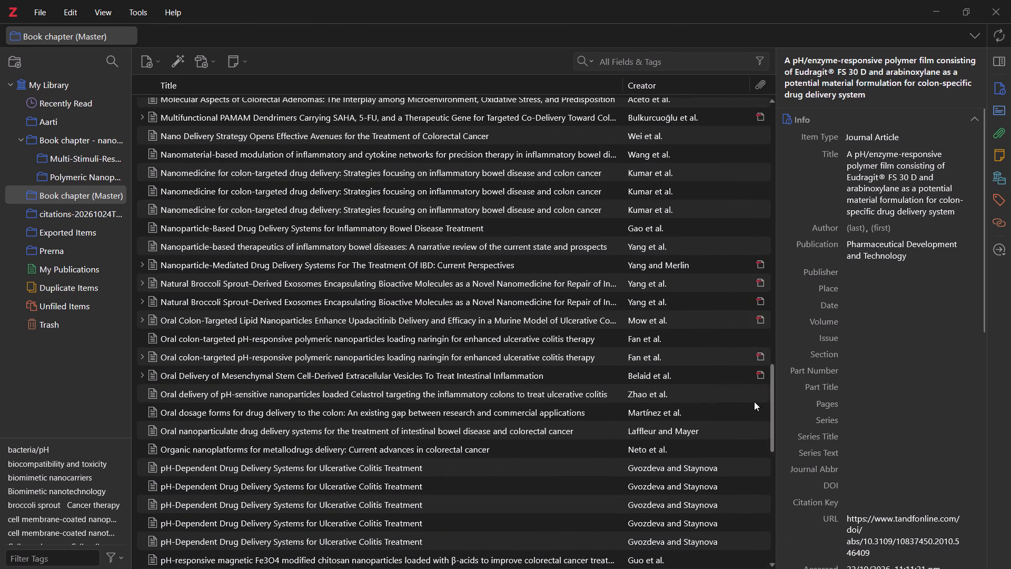
{"action": "left_click", "coordinate": [72, 209]}
{"action": "left_click", "coordinate": [78, 197]}
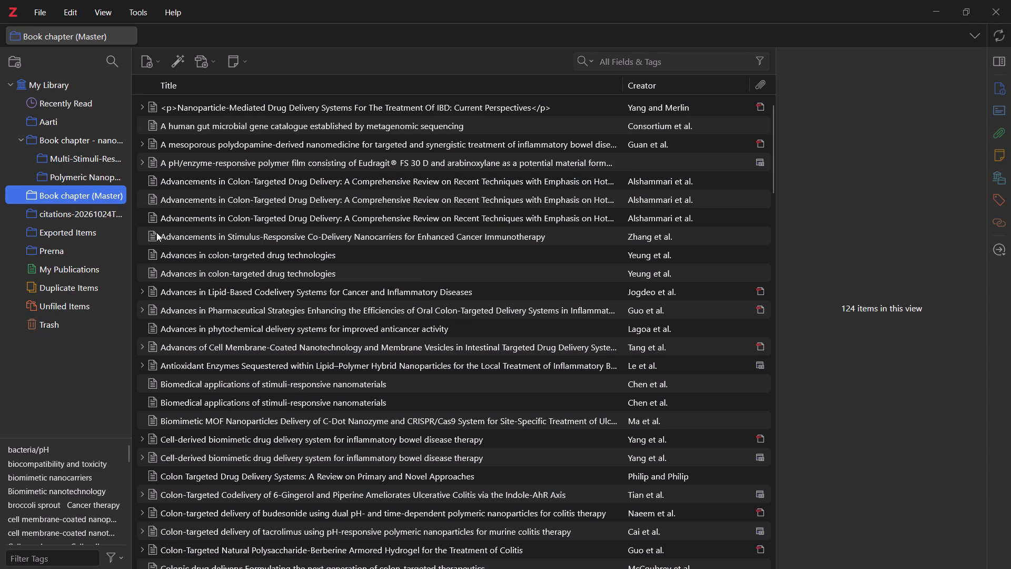
Switch to 2,3,4 Prerna.docx in Word and examine the in-text citations in section 2, Colonic microenvironment.
{"action": "key", "text": "alt+Tab"}
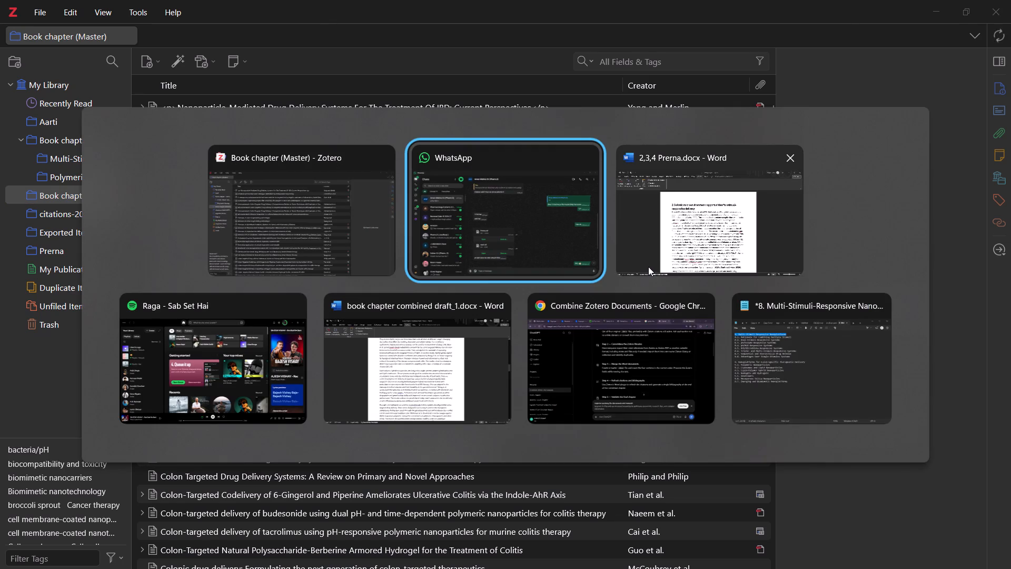
{"action": "key", "text": "alt+Tab"}
{"action": "scroll", "coordinate": [486, 273], "scroll_direction": "down", "scroll_amount": 4}
{"action": "scroll", "coordinate": [486, 273], "scroll_direction": "up", "scroll_amount": 2}
{"action": "scroll", "coordinate": [486, 273], "scroll_direction": "down", "scroll_amount": 2}
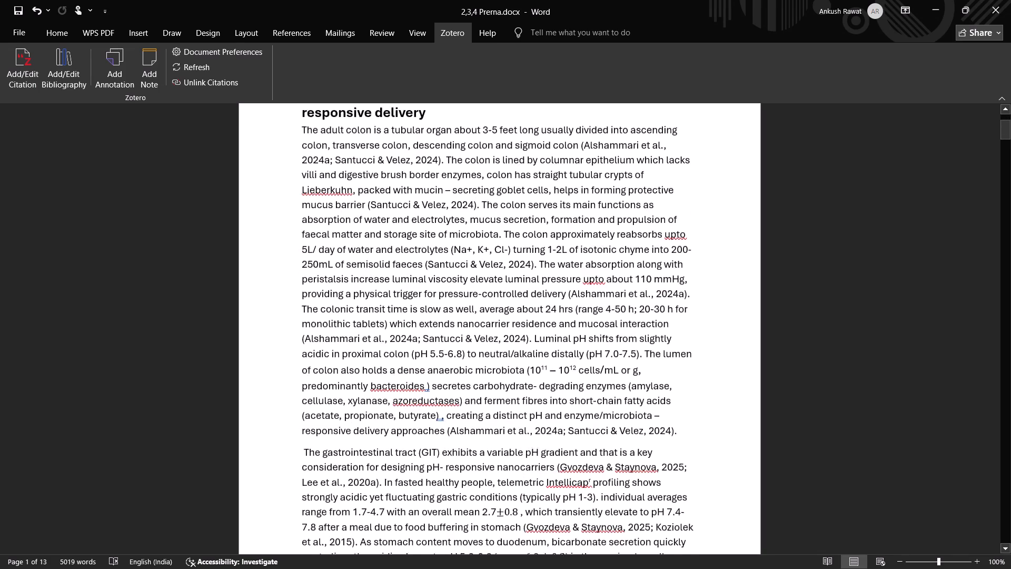
{"action": "scroll", "coordinate": [485, 272], "scroll_direction": "down", "scroll_amount": 3}
{"action": "scroll", "coordinate": [485, 272], "scroll_direction": "up", "scroll_amount": 4}
{"action": "scroll", "coordinate": [485, 272], "scroll_direction": "down", "scroll_amount": 3}
{"action": "scroll", "coordinate": [485, 272], "scroll_direction": "up", "scroll_amount": 3}
{"action": "scroll", "coordinate": [476, 258], "scroll_direction": "down", "scroll_amount": 1}
{"action": "scroll", "coordinate": [766, 323], "scroll_direction": "up", "scroll_amount": 1}
{"action": "scroll", "coordinate": [789, 332], "scroll_direction": "down", "scroll_amount": 1}
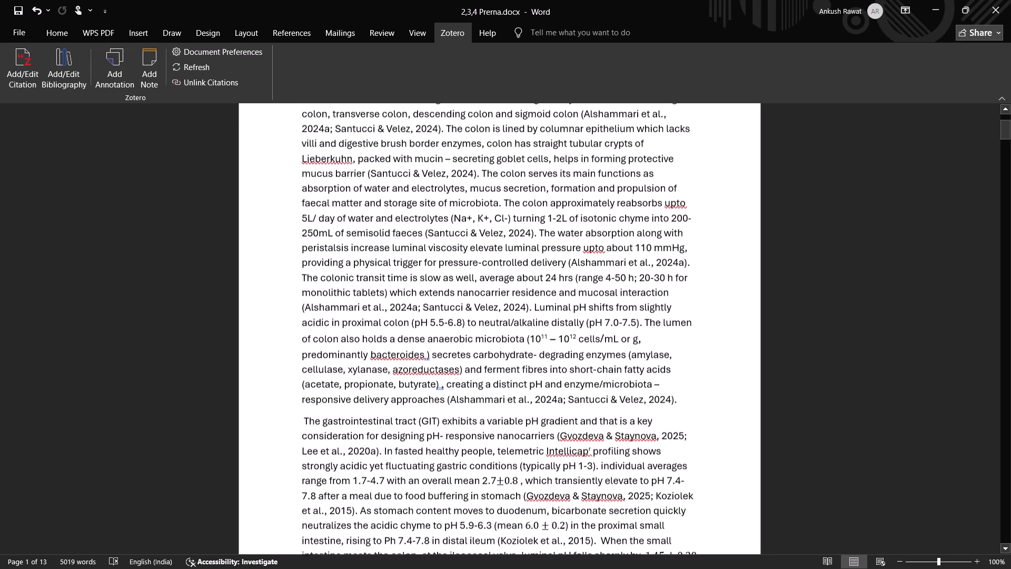
{"action": "left_click_drag", "start_coordinate": [1003, 135], "coordinate": [1002, 128]}
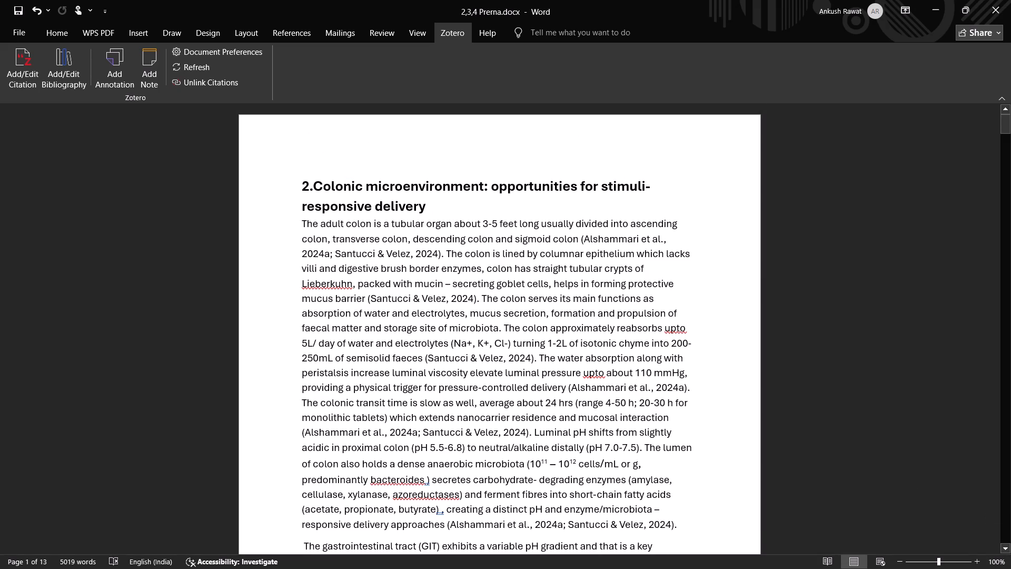
{"action": "left_click", "coordinate": [1007, 130]}
{"action": "scroll", "coordinate": [461, 319], "scroll_direction": "down", "scroll_amount": 1}
{"action": "scroll", "coordinate": [461, 319], "scroll_direction": "up", "scroll_amount": 1}
{"action": "scroll", "coordinate": [461, 319], "scroll_direction": "down", "scroll_amount": 1}
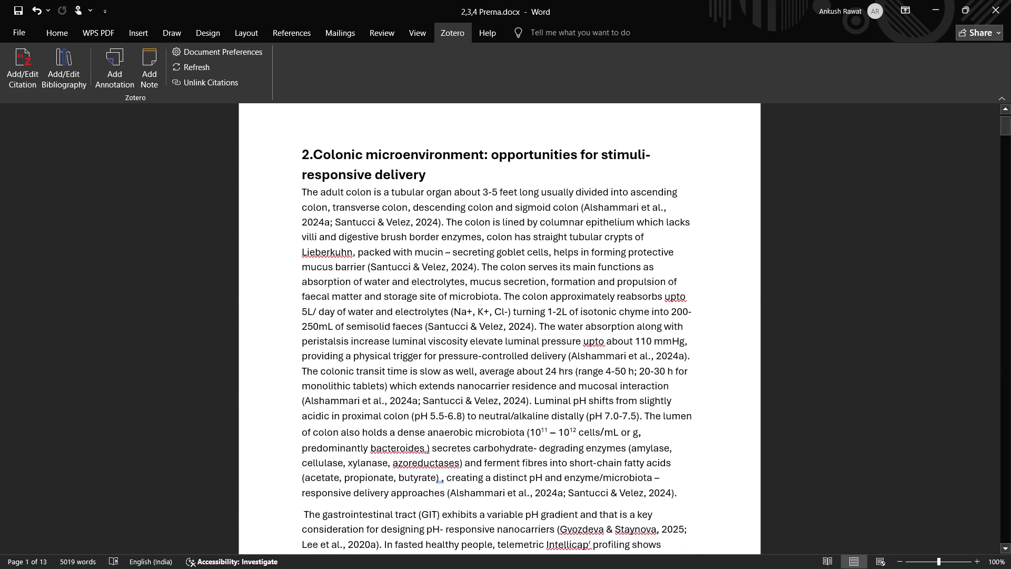
Compare the repeated Alshammari et al. entries in Zotero's Prerna collection with each other and with the Alshammari citations in the Word document.
{"action": "key", "text": "alt+Tab"}
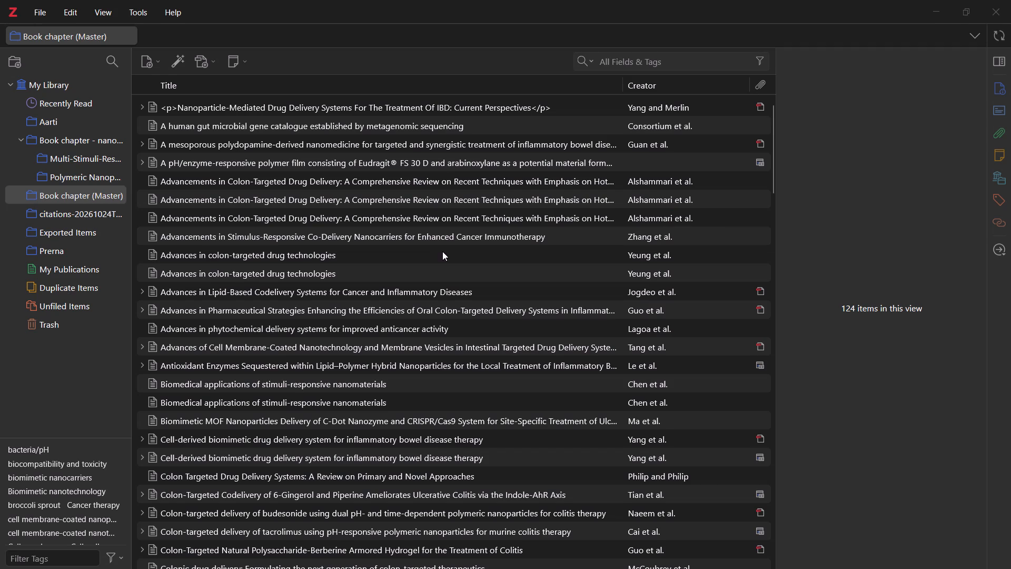
{"action": "scroll", "coordinate": [304, 269], "scroll_direction": "up", "scroll_amount": 3}
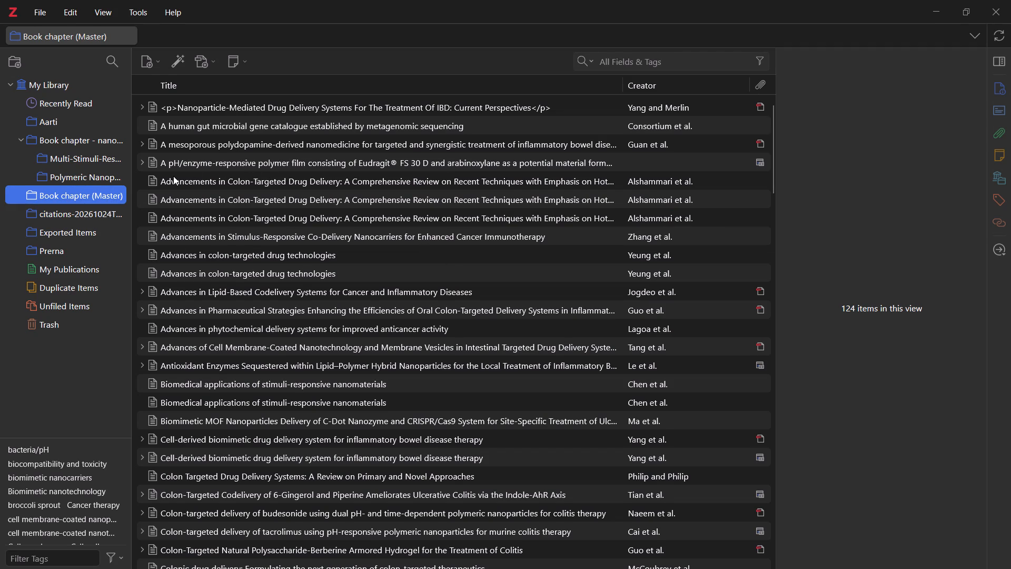
{"action": "left_click", "coordinate": [59, 249]}
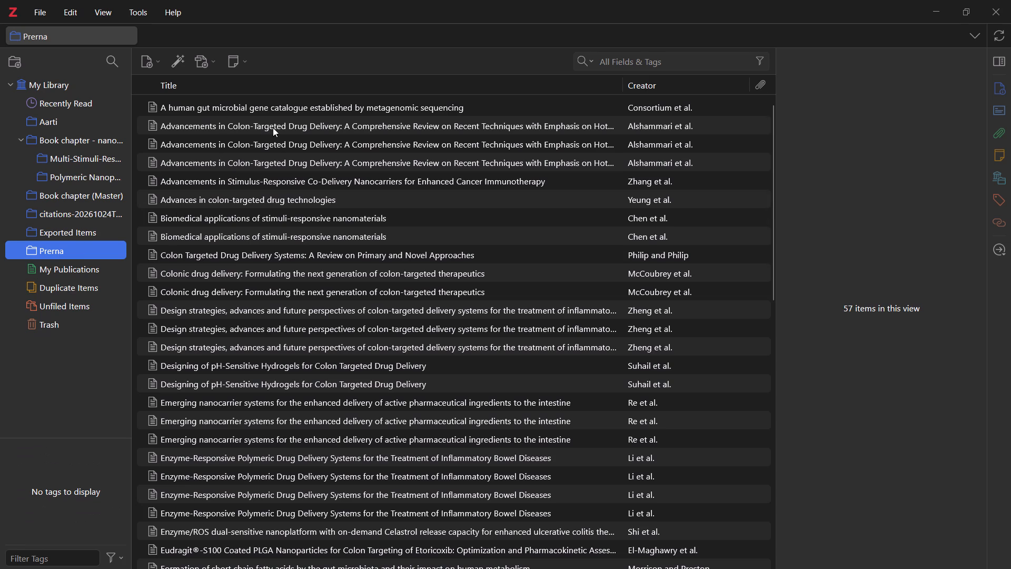
{"action": "left_click", "coordinate": [655, 151]}
{"action": "left_click", "coordinate": [656, 165]}
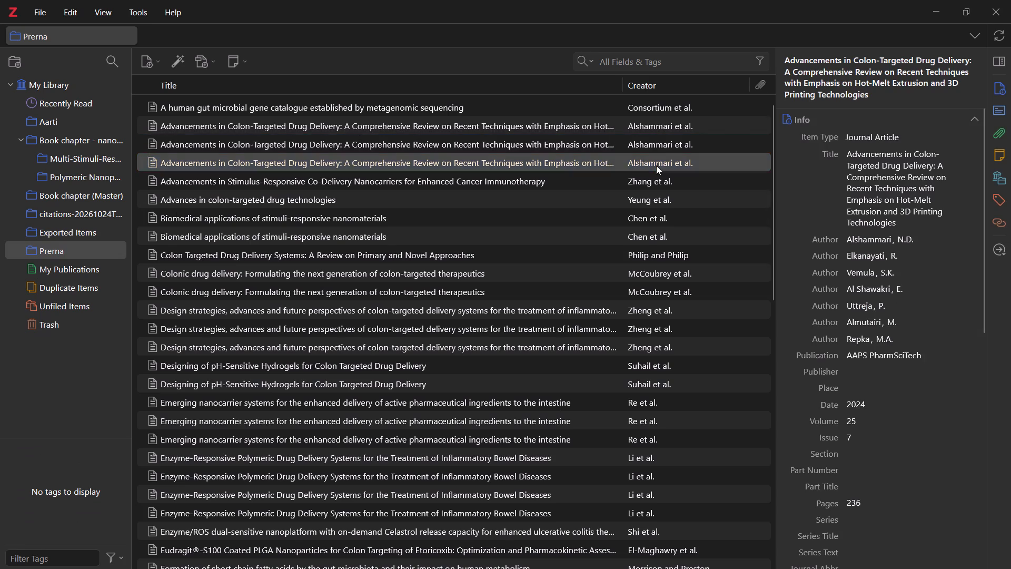
{"action": "left_click", "coordinate": [656, 129]}
{"action": "left_click", "coordinate": [656, 145]}
{"action": "left_click", "coordinate": [656, 156]}
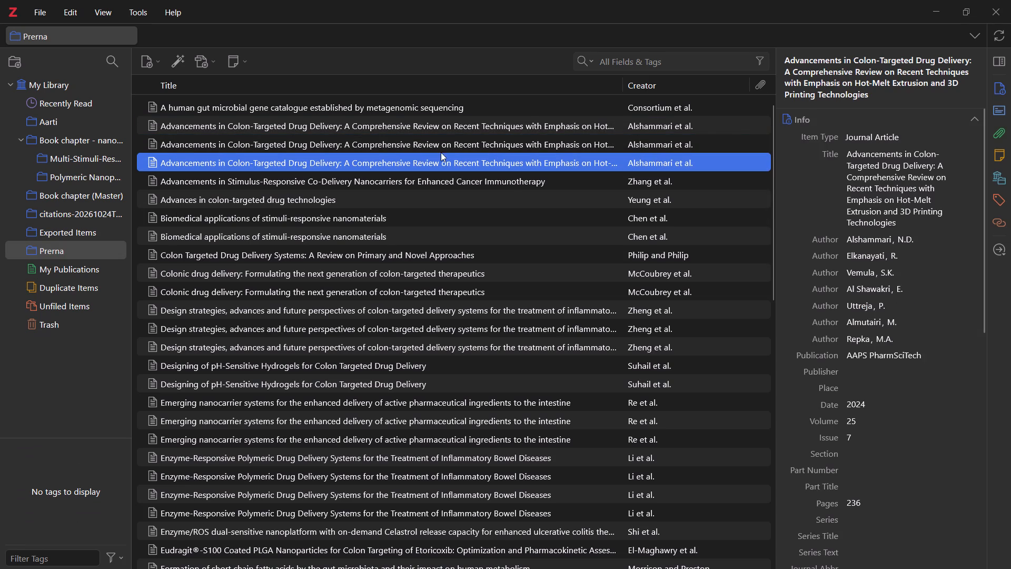
{"action": "left_click", "coordinate": [428, 146]}
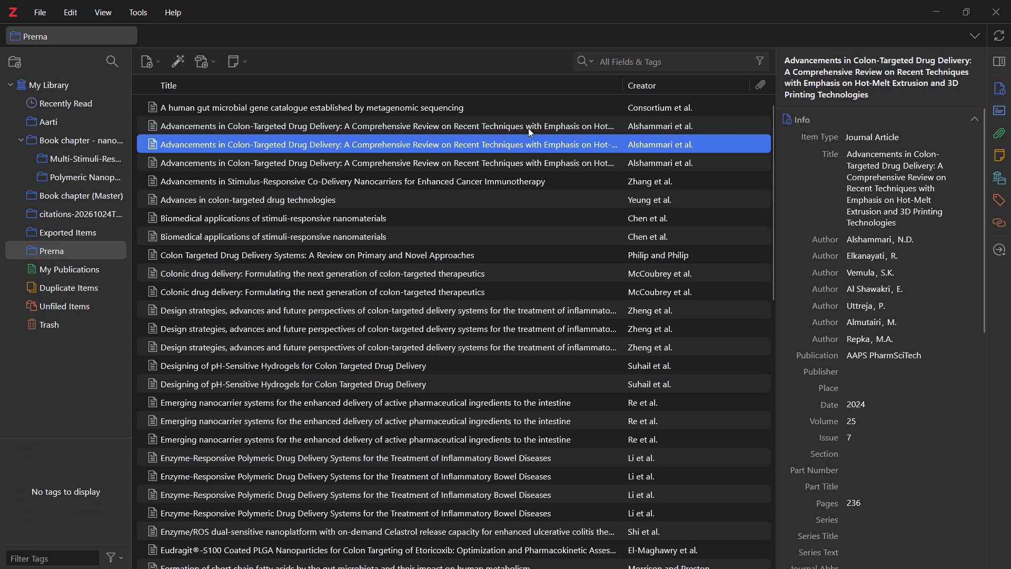
{"action": "left_click", "coordinate": [509, 126]}
{"action": "left_click", "coordinate": [668, 147]}
{"action": "key", "text": "alt+Tab"}
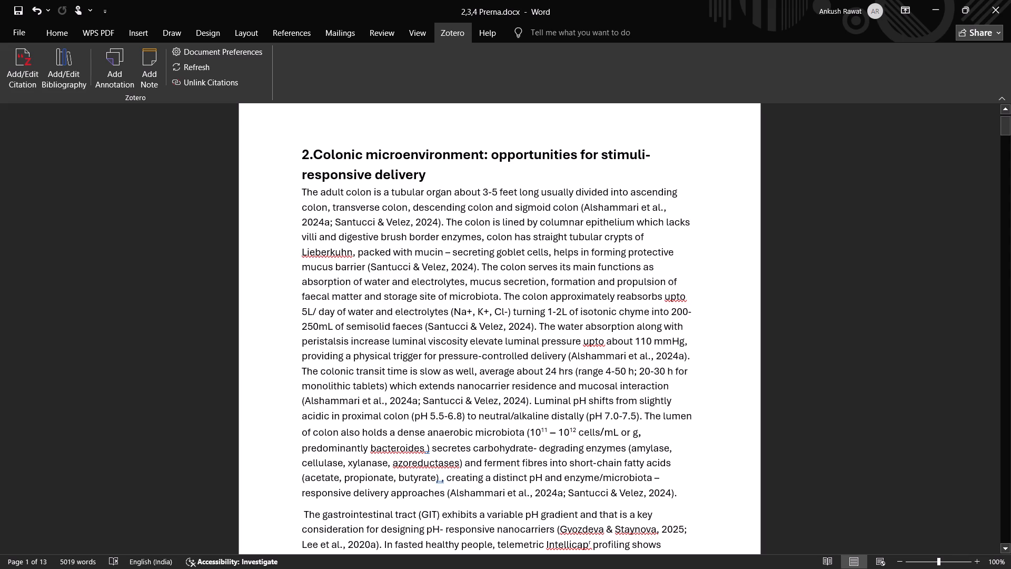
{"action": "key", "text": "alt+Tab"}
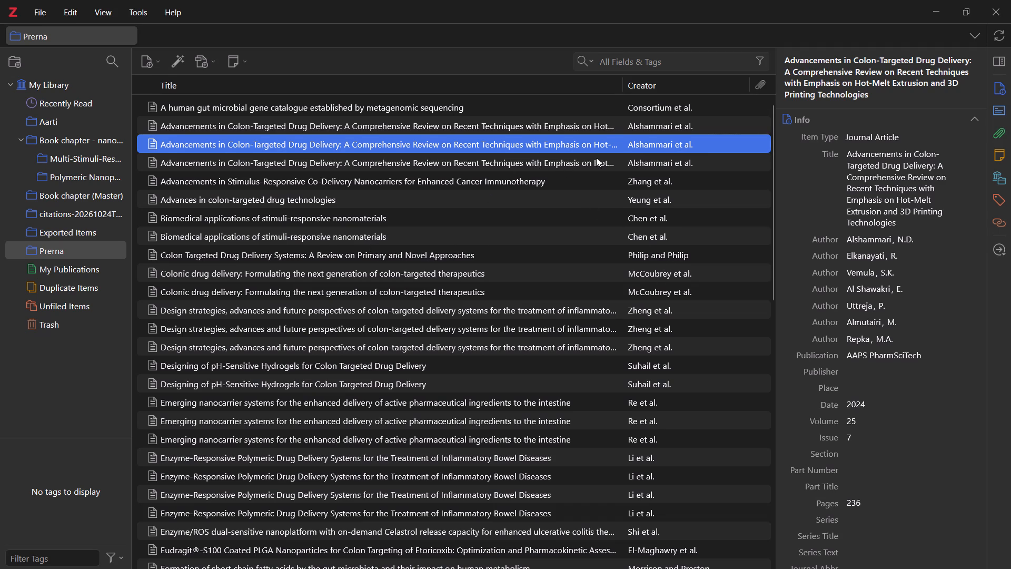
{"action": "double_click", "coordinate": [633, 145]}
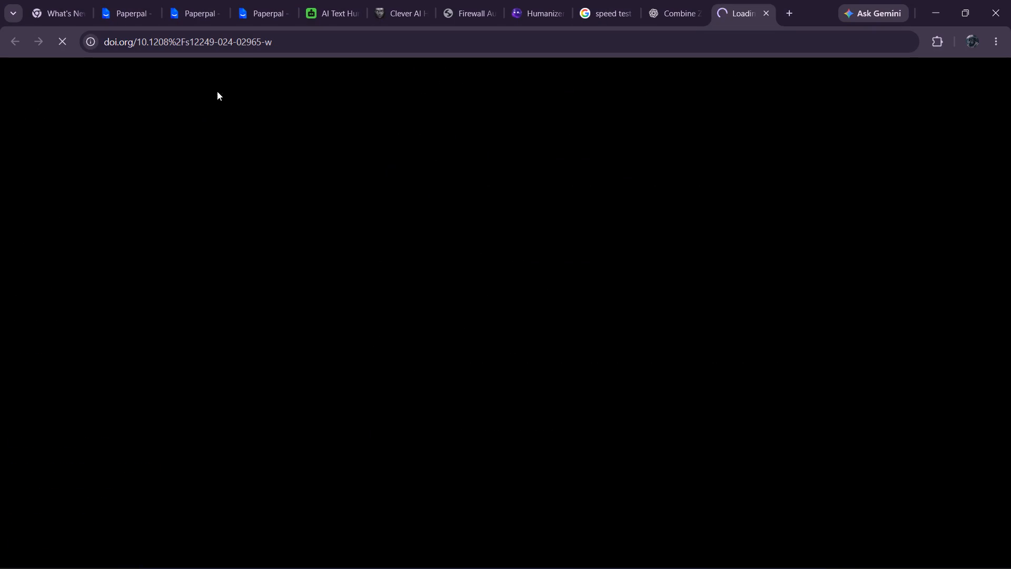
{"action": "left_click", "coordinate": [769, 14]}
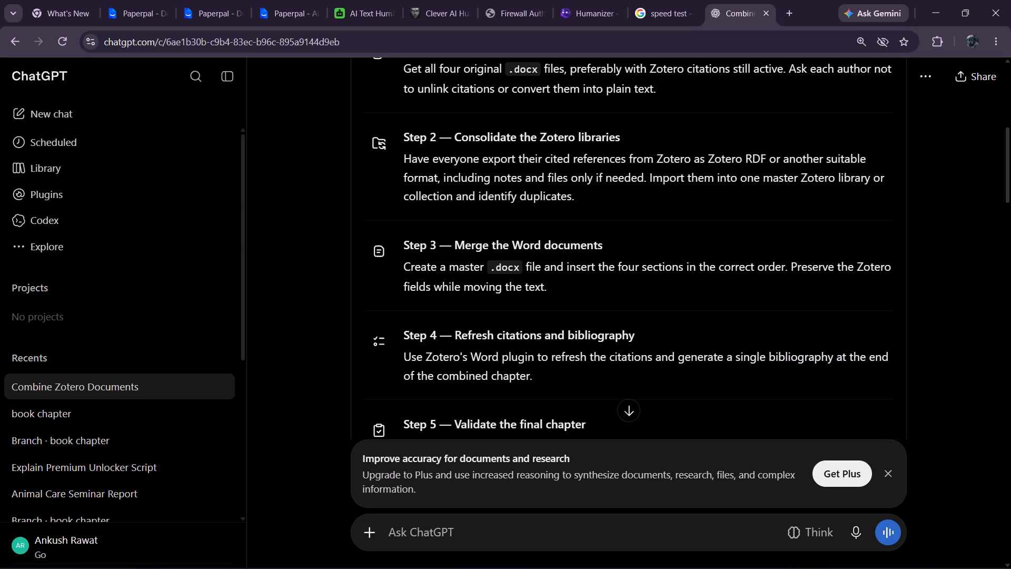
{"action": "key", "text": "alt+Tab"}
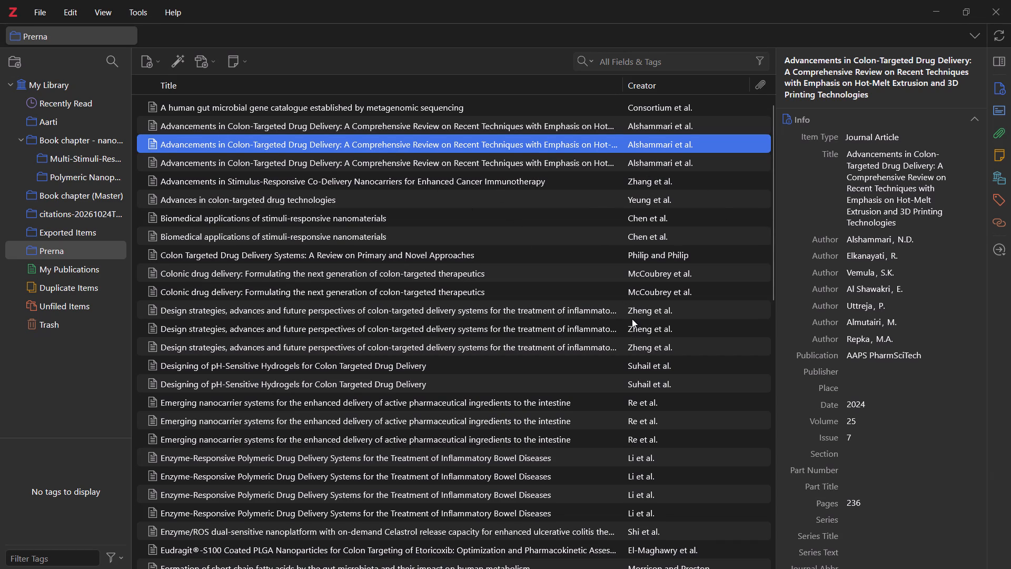
Locate the Santucci and Velez reference in the Prerna collection and check it against its citations in 2,3,4 Prerna.docx.
{"action": "scroll", "coordinate": [651, 360], "scroll_direction": "down", "scroll_amount": 6}
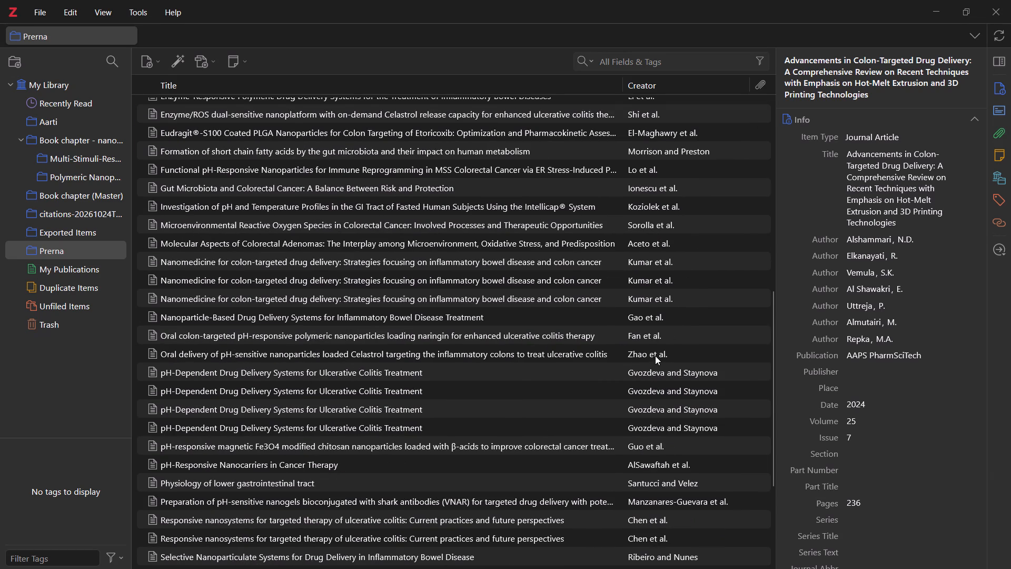
{"action": "scroll", "coordinate": [655, 356], "scroll_direction": "up", "scroll_amount": 1}
{"action": "scroll", "coordinate": [655, 356], "scroll_direction": "down", "scroll_amount": 7}
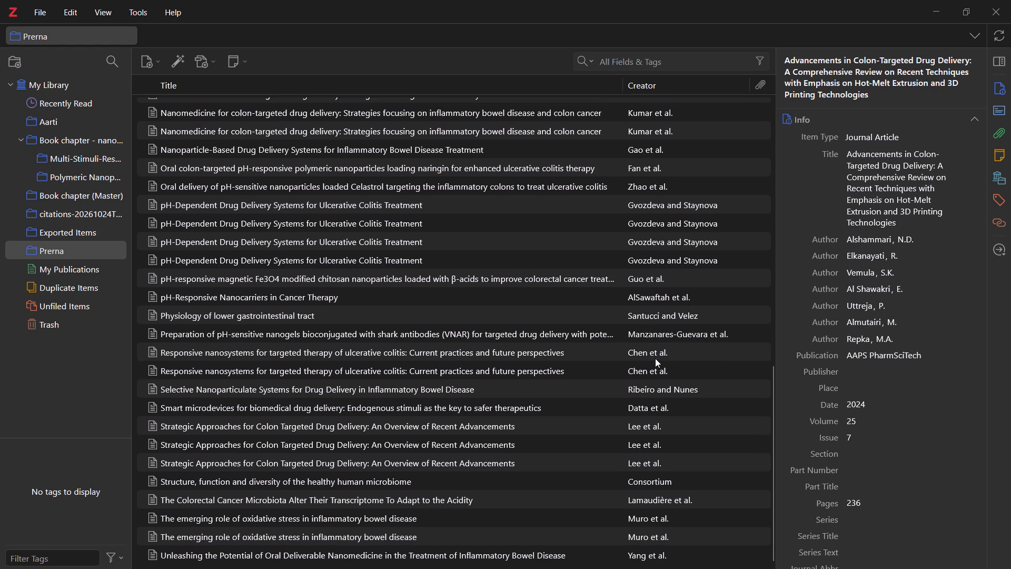
{"action": "scroll", "coordinate": [672, 509], "scroll_direction": "down", "scroll_amount": 1}
{"action": "scroll", "coordinate": [672, 509], "scroll_direction": "up", "scroll_amount": 1}
{"action": "scroll", "coordinate": [672, 509], "scroll_direction": "down", "scroll_amount": 4}
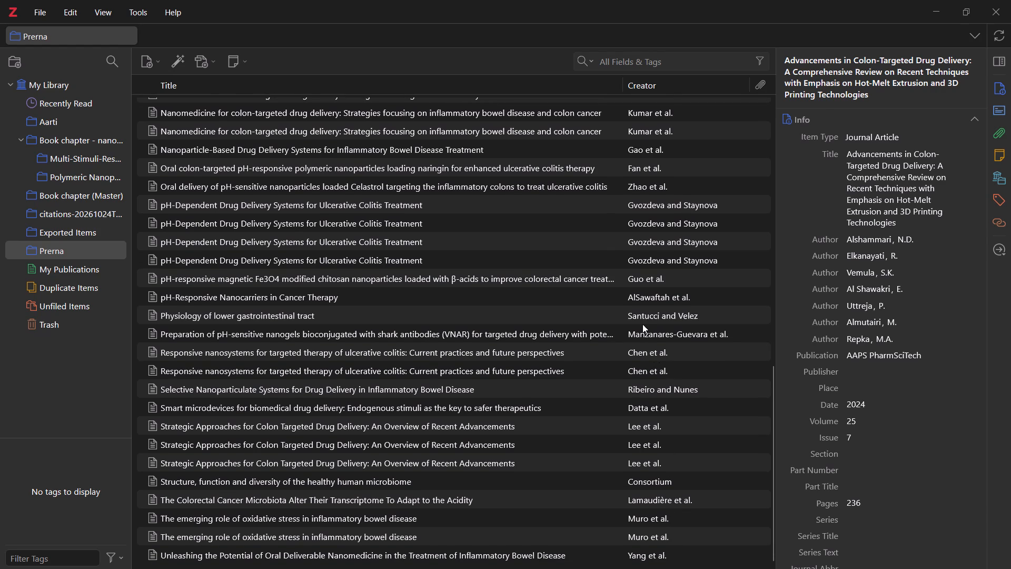
{"action": "left_click", "coordinate": [642, 321]}
{"action": "key", "text": "alt+Tab"}
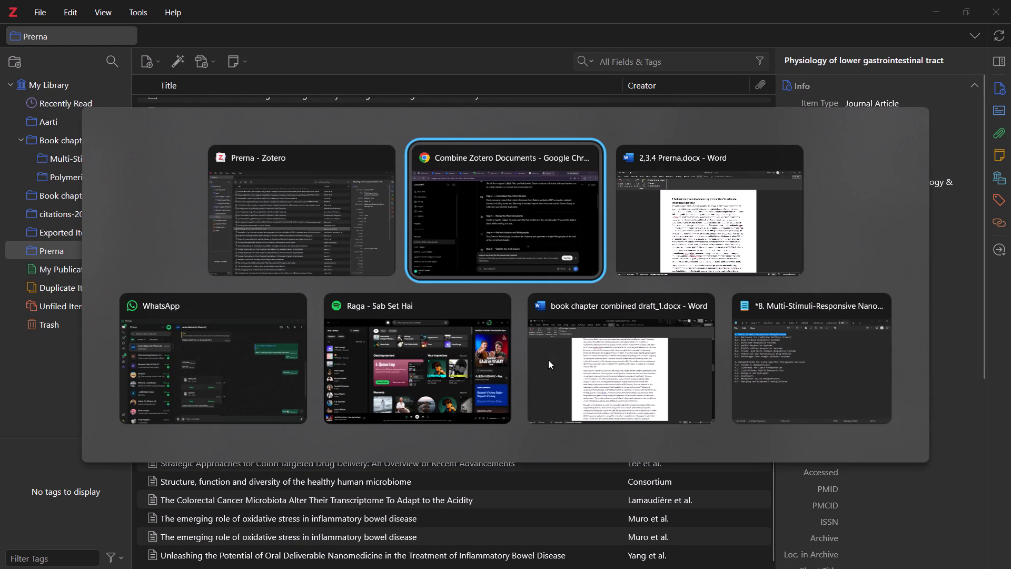
{"action": "key", "text": "alt+Tab"}
{"action": "key", "text": "alt+Tab"}
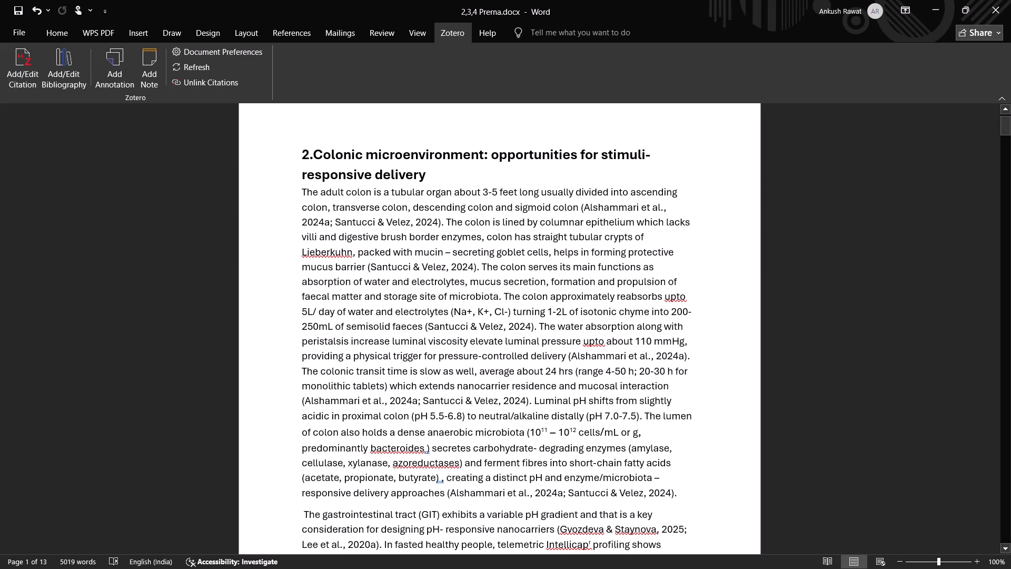
{"action": "key", "text": "alt+Tab"}
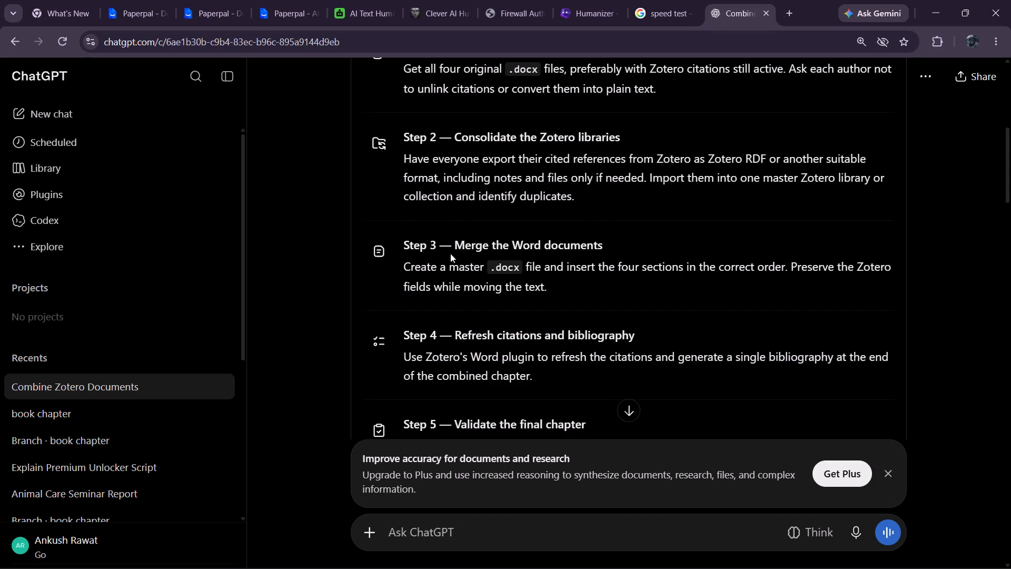
{"action": "key", "text": "alt+Tab"}
{"action": "key", "text": "alt+Tab"}
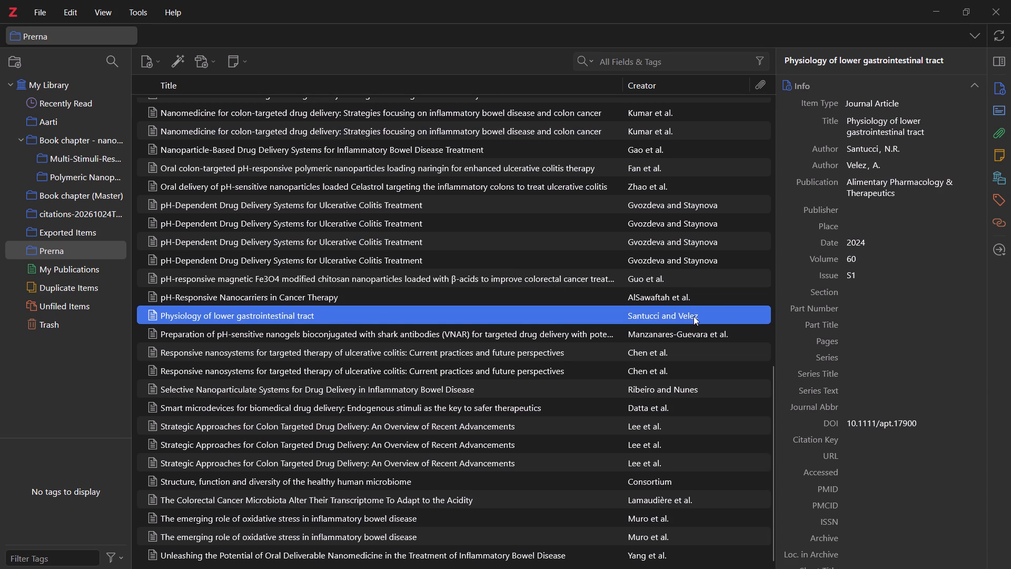
Compare the details of the repeated Alshammari et al., Re et al. and Li et al. entries in the Prerna collection.
{"action": "scroll", "coordinate": [693, 316], "scroll_direction": "down", "scroll_amount": 1}
{"action": "scroll", "coordinate": [693, 316], "scroll_direction": "up", "scroll_amount": 5}
{"action": "scroll", "coordinate": [693, 316], "scroll_direction": "down", "scroll_amount": 2}
{"action": "scroll", "coordinate": [693, 316], "scroll_direction": "up", "scroll_amount": 1}
{"action": "scroll", "coordinate": [693, 316], "scroll_direction": "down", "scroll_amount": 1}
{"action": "scroll", "coordinate": [693, 316], "scroll_direction": "up", "scroll_amount": 4}
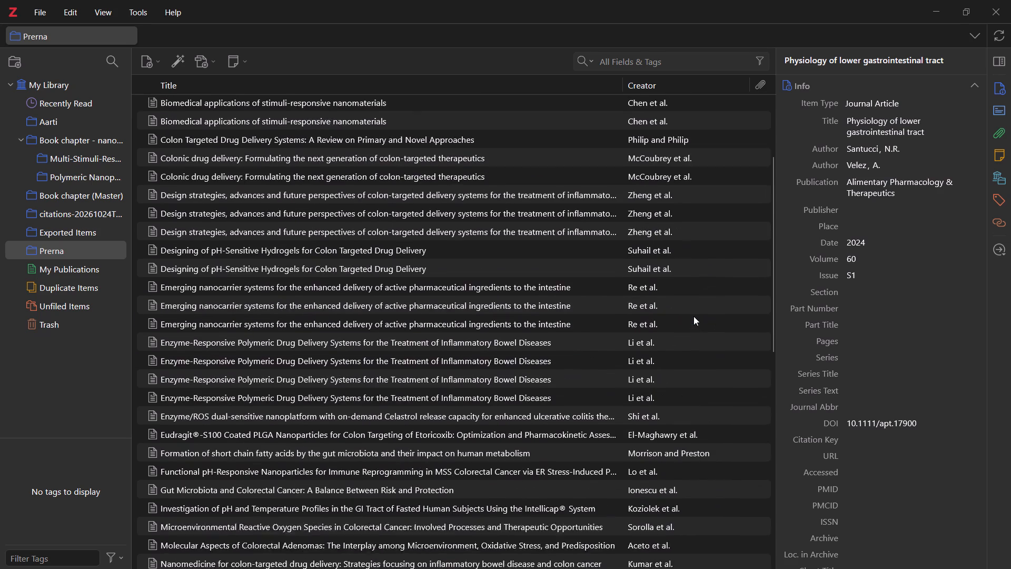
{"action": "scroll", "coordinate": [693, 316], "scroll_direction": "up", "scroll_amount": 5}
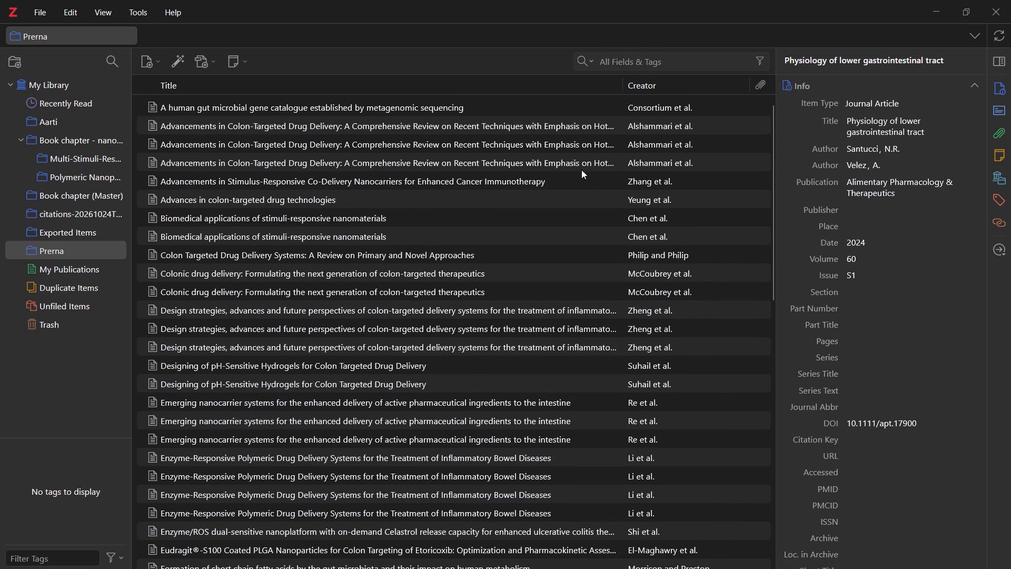
{"action": "left_click", "coordinate": [641, 145]}
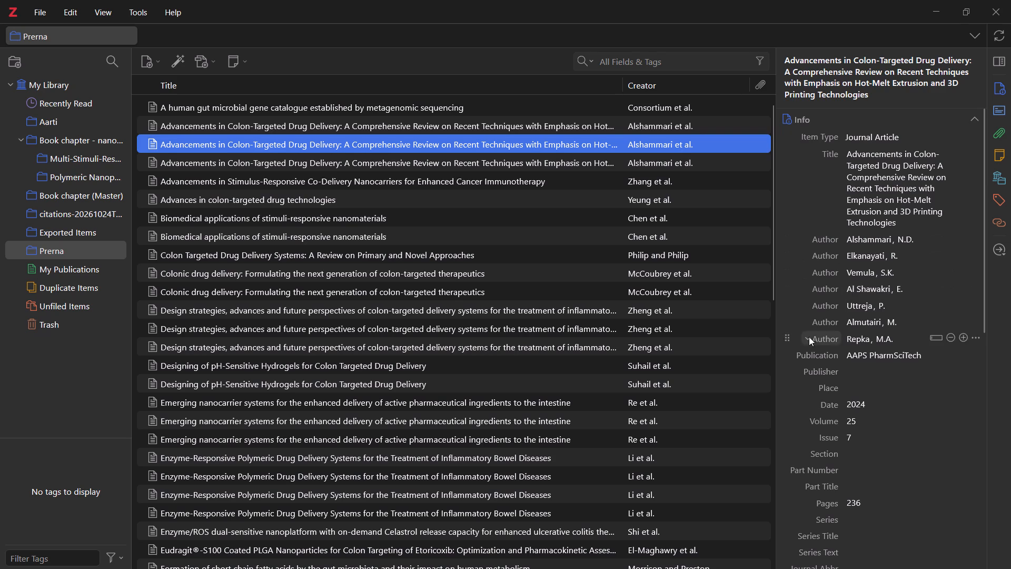
{"action": "scroll", "coordinate": [648, 347], "scroll_direction": "down", "scroll_amount": 3}
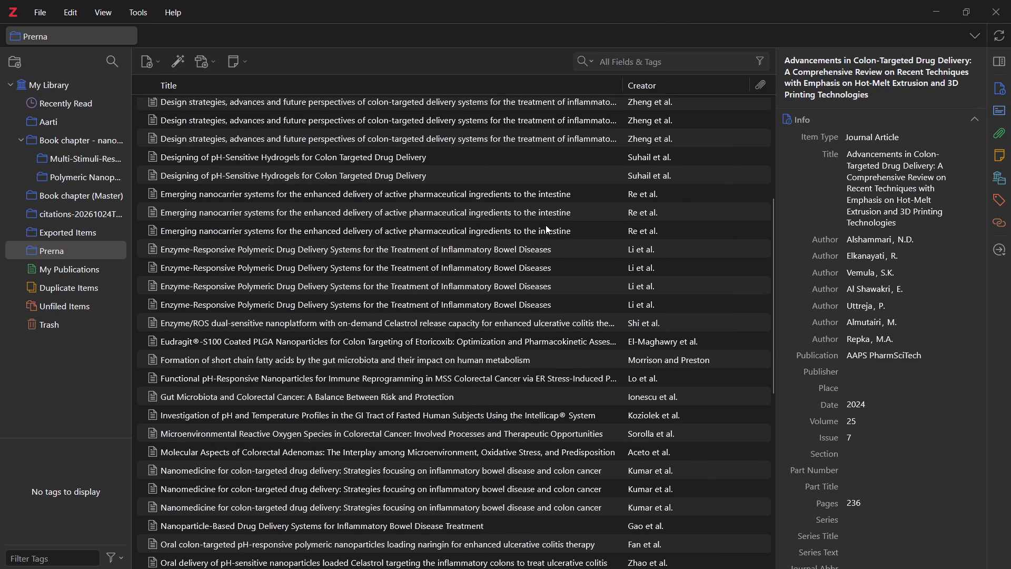
{"action": "left_click", "coordinate": [483, 229]}
{"action": "left_click", "coordinate": [475, 210]}
{"action": "left_click", "coordinate": [472, 197]}
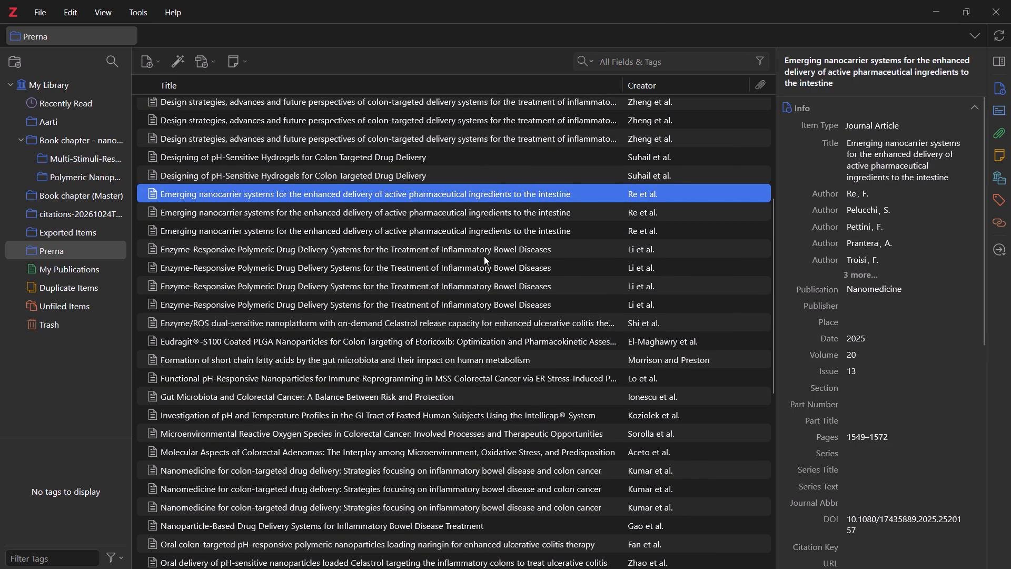
{"action": "left_click", "coordinate": [501, 251]}
{"action": "left_click", "coordinate": [493, 268]}
{"action": "left_click", "coordinate": [495, 288]}
{"action": "left_click", "coordinate": [499, 301]}
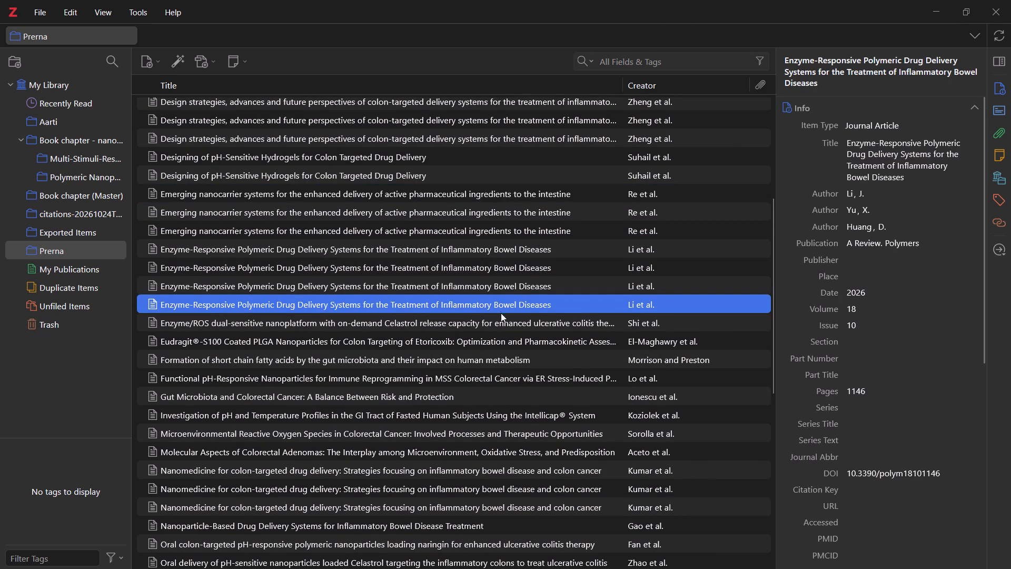
Compare the repeated Kumar et al. entries in the Prerna collection and check the entries below them through Gvozdeva and Staynova.
{"action": "scroll", "coordinate": [520, 335], "scroll_direction": "down", "scroll_amount": 2}
{"action": "scroll", "coordinate": [520, 335], "scroll_direction": "up", "scroll_amount": 1}
{"action": "scroll", "coordinate": [520, 335], "scroll_direction": "down", "scroll_amount": 1}
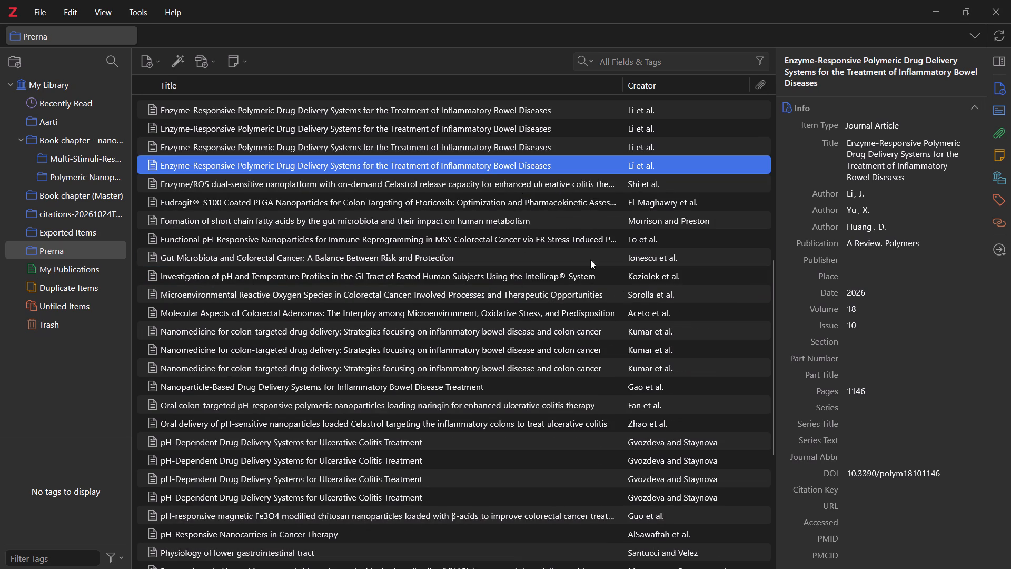
{"action": "left_click", "coordinate": [588, 328]}
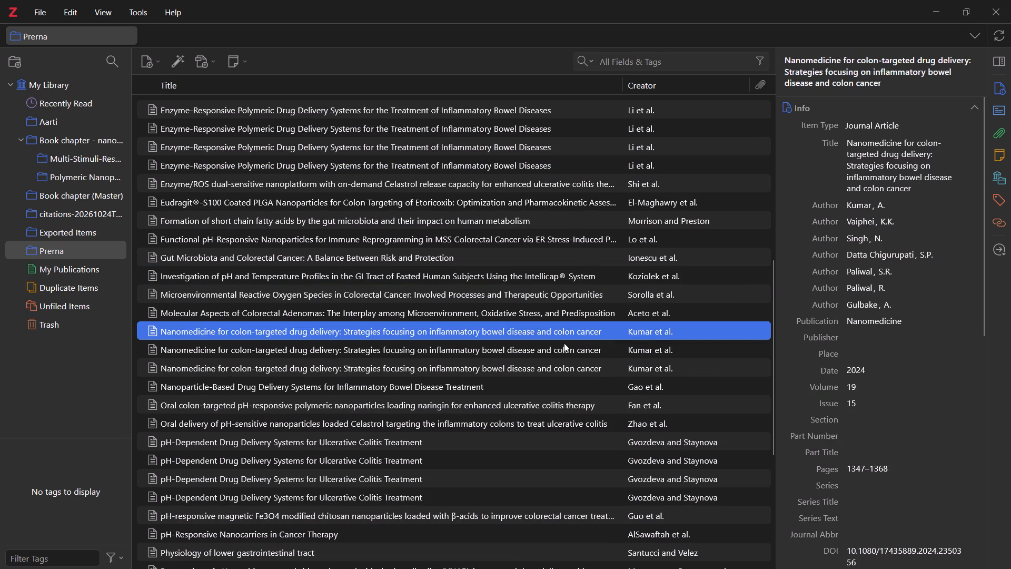
{"action": "left_click", "coordinate": [564, 343]}
{"action": "left_click", "coordinate": [549, 358]}
{"action": "left_click", "coordinate": [547, 365]}
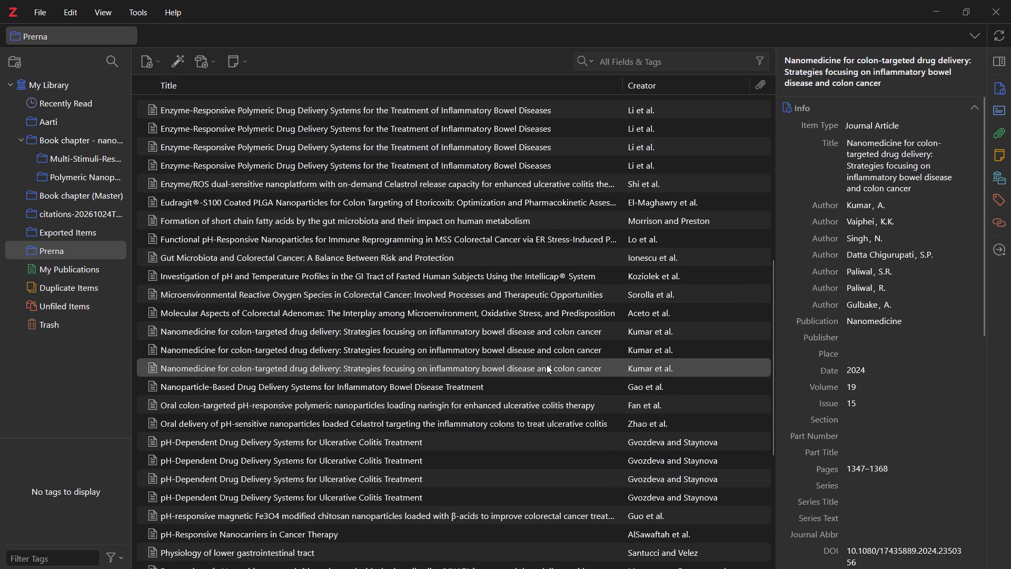
{"action": "left_click", "coordinate": [530, 382]}
{"action": "left_click", "coordinate": [537, 402]}
{"action": "left_click", "coordinate": [543, 429]}
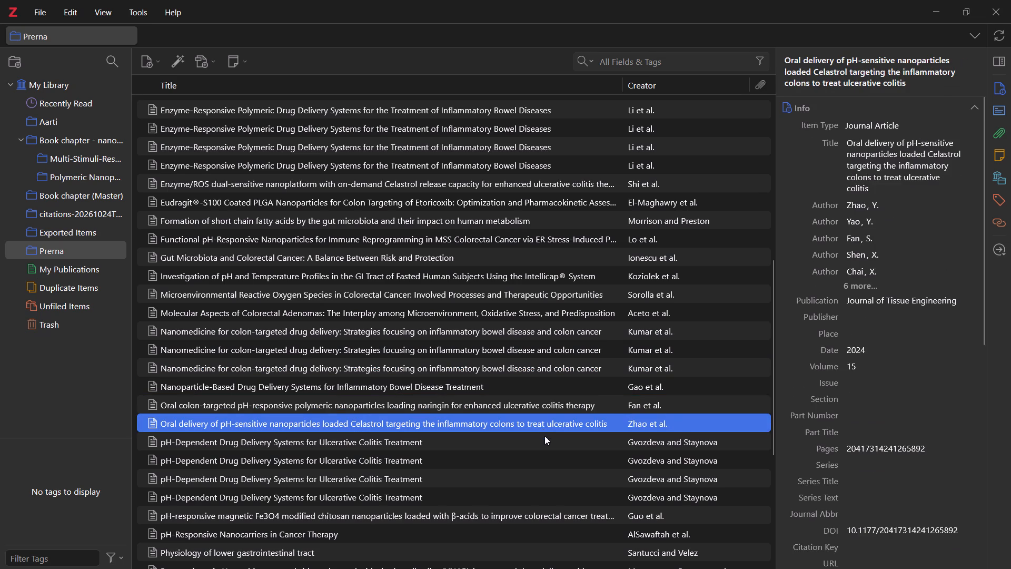
{"action": "left_click", "coordinate": [544, 444]}
Open the library's Duplicate Items and survey the full list of repeated references.
{"action": "left_click", "coordinate": [66, 287]}
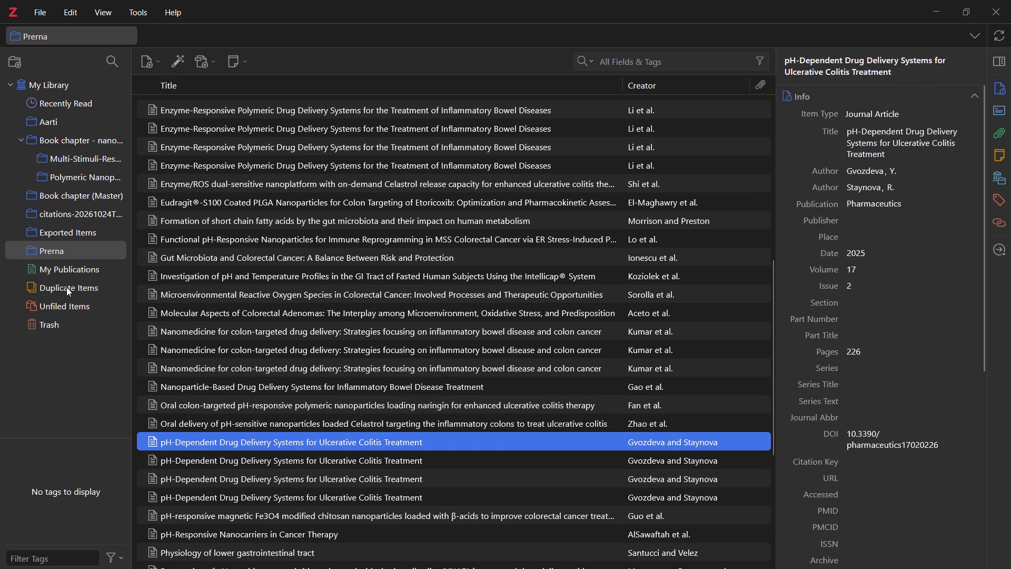
{"action": "scroll", "coordinate": [342, 277], "scroll_direction": "down", "scroll_amount": 7}
{"action": "scroll", "coordinate": [355, 293], "scroll_direction": "up", "scroll_amount": 1}
{"action": "scroll", "coordinate": [355, 293], "scroll_direction": "down", "scroll_amount": 1}
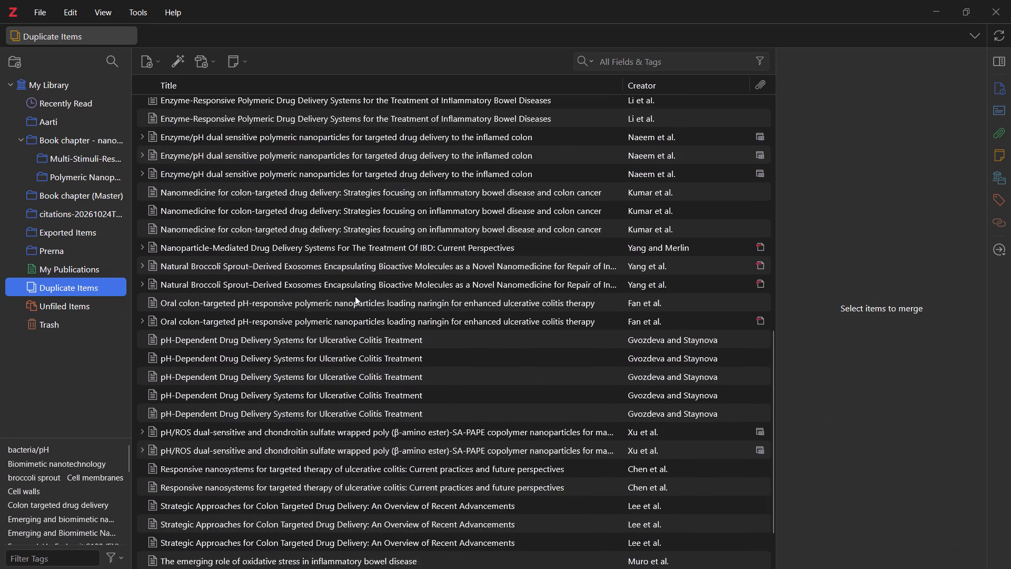
{"action": "scroll", "coordinate": [355, 296], "scroll_direction": "down", "scroll_amount": 1}
{"action": "scroll", "coordinate": [353, 310], "scroll_direction": "up", "scroll_amount": 1}
{"action": "scroll", "coordinate": [353, 310], "scroll_direction": "down", "scroll_amount": 2}
{"action": "scroll", "coordinate": [353, 311], "scroll_direction": "up", "scroll_amount": 2}
{"action": "scroll", "coordinate": [353, 312], "scroll_direction": "down", "scroll_amount": 4}
{"action": "scroll", "coordinate": [348, 303], "scroll_direction": "up", "scroll_amount": 1}
{"action": "scroll", "coordinate": [348, 303], "scroll_direction": "down", "scroll_amount": 3}
{"action": "scroll", "coordinate": [348, 302], "scroll_direction": "up", "scroll_amount": 2}
{"action": "scroll", "coordinate": [334, 288], "scroll_direction": "down", "scroll_amount": 2}
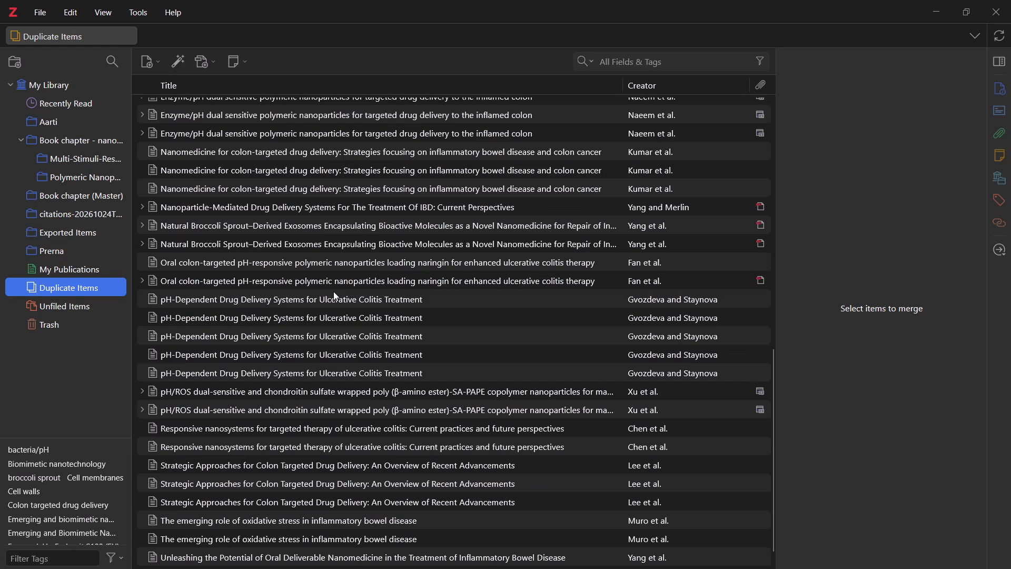
{"action": "scroll", "coordinate": [332, 308], "scroll_direction": "down", "scroll_amount": 3}
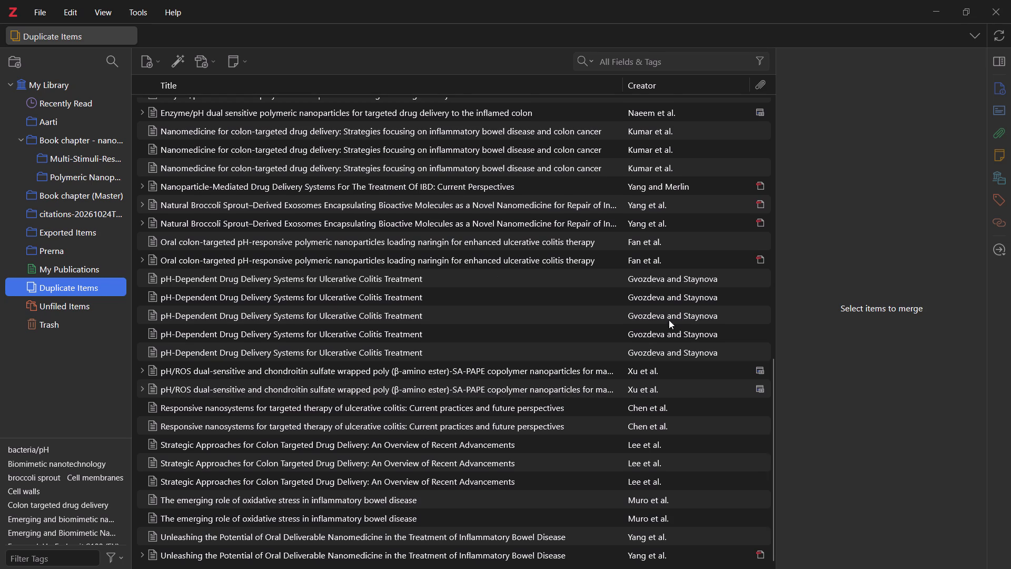
{"action": "scroll", "coordinate": [635, 352], "scroll_direction": "up", "scroll_amount": 1}
{"action": "scroll", "coordinate": [635, 354], "scroll_direction": "down", "scroll_amount": 2}
{"action": "scroll", "coordinate": [634, 355], "scroll_direction": "up", "scroll_amount": 1}
{"action": "scroll", "coordinate": [632, 357], "scroll_direction": "down", "scroll_amount": 1}
{"action": "scroll", "coordinate": [423, 407], "scroll_direction": "up", "scroll_amount": 5}
{"action": "scroll", "coordinate": [473, 394], "scroll_direction": "down", "scroll_amount": 3}
{"action": "scroll", "coordinate": [474, 394], "scroll_direction": "up", "scroll_amount": 3}
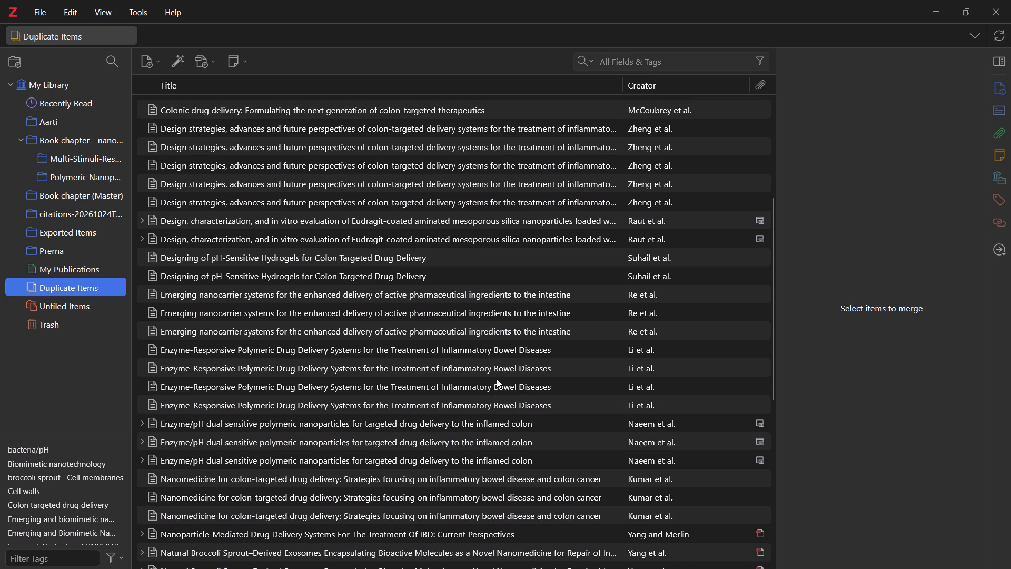
{"action": "scroll", "coordinate": [546, 379], "scroll_direction": "up", "scroll_amount": 2}
{"action": "scroll", "coordinate": [546, 379], "scroll_direction": "down", "scroll_amount": 1}
{"action": "scroll", "coordinate": [546, 379], "scroll_direction": "up", "scroll_amount": 6}
{"action": "scroll", "coordinate": [548, 376], "scroll_direction": "down", "scroll_amount": 1}
{"action": "scroll", "coordinate": [548, 376], "scroll_direction": "up", "scroll_amount": 2}
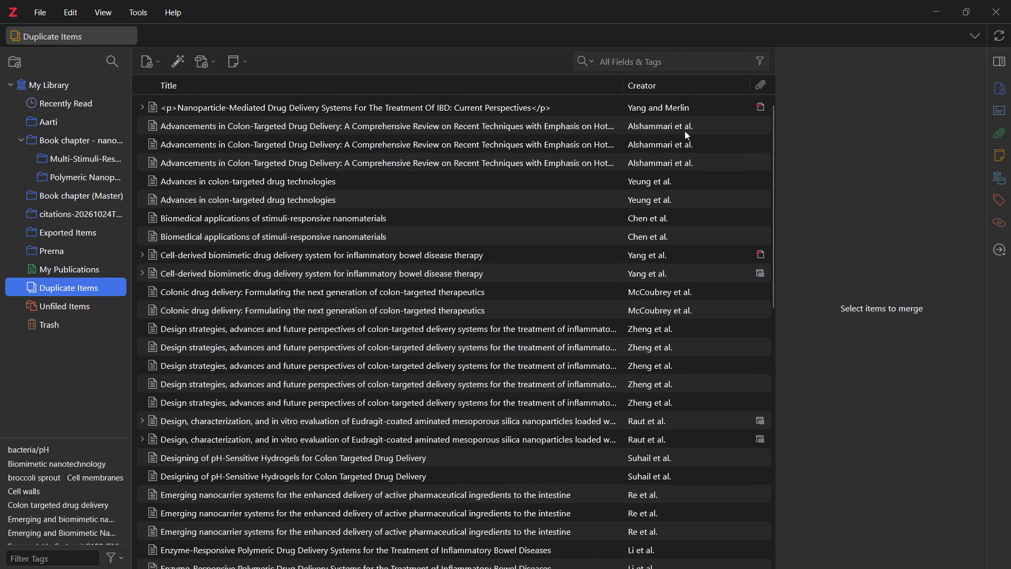
Examine how the duplicate sets are grouped for merging, from the Alshammari et al. set through Yang et al.'s Natural Broccoli Sprout set.
{"action": "left_click", "coordinate": [366, 126]}
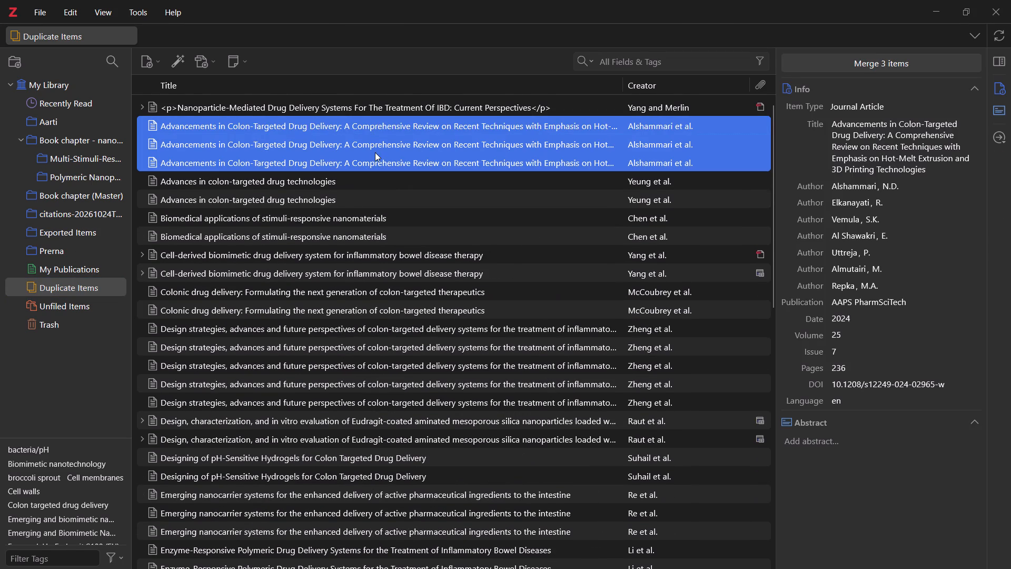
{"action": "left_click", "coordinate": [381, 185]}
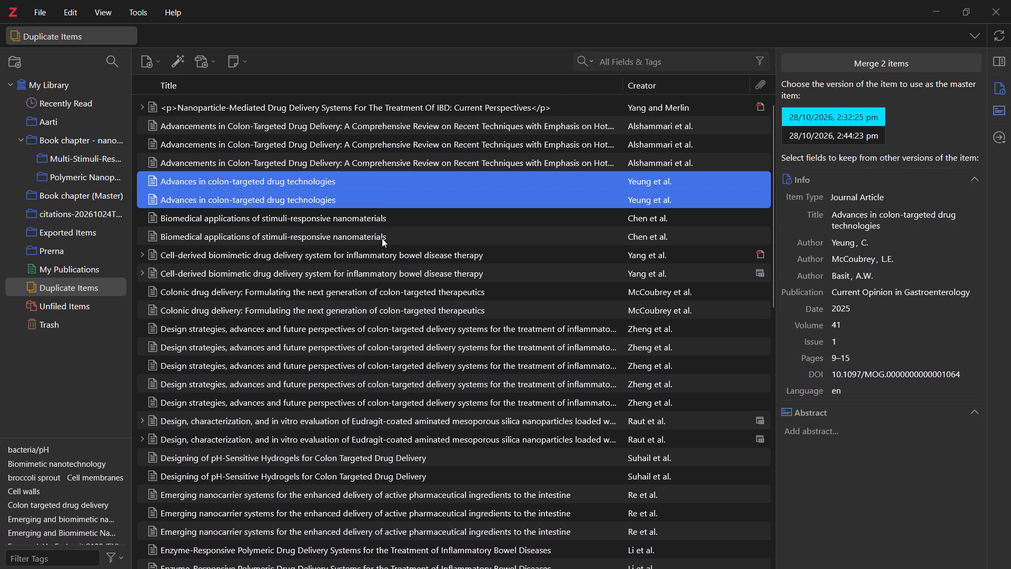
{"action": "left_click", "coordinate": [383, 241]}
{"action": "left_click", "coordinate": [472, 267]}
{"action": "left_click", "coordinate": [481, 300]}
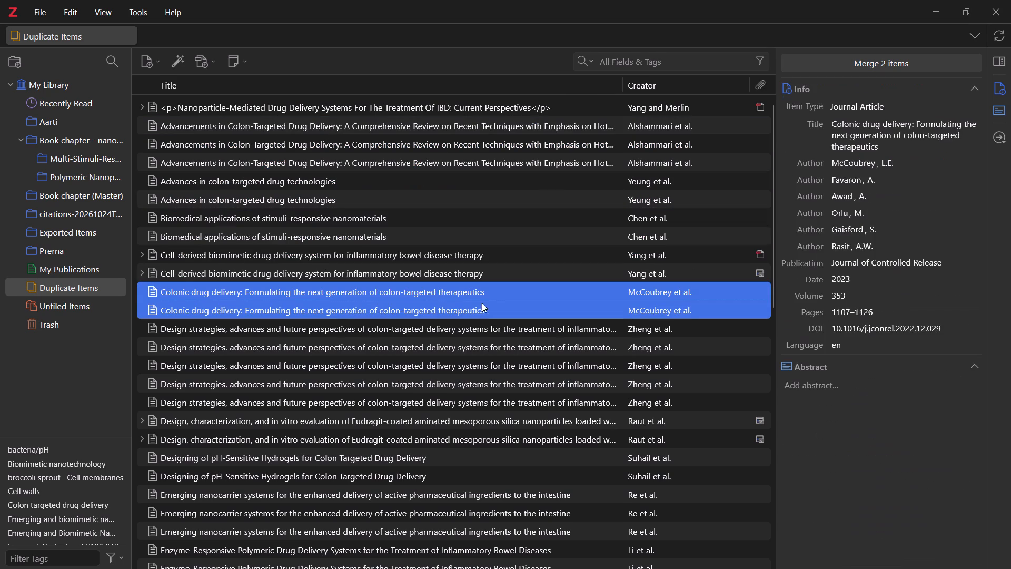
{"action": "left_click", "coordinate": [500, 335]}
{"action": "left_click", "coordinate": [493, 429]}
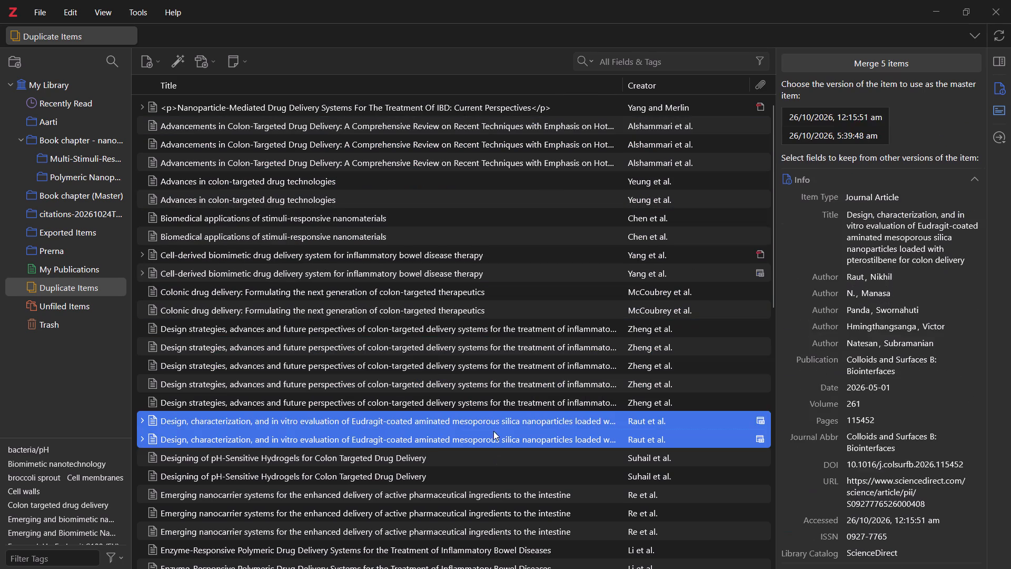
{"action": "left_click", "coordinate": [486, 466]}
{"action": "left_click", "coordinate": [492, 504]}
{"action": "scroll", "coordinate": [499, 494], "scroll_direction": "up", "scroll_amount": 1}
{"action": "scroll", "coordinate": [499, 494], "scroll_direction": "down", "scroll_amount": 2}
{"action": "scroll", "coordinate": [499, 494], "scroll_direction": "up", "scroll_amount": 1}
{"action": "scroll", "coordinate": [499, 494], "scroll_direction": "down", "scroll_amount": 2}
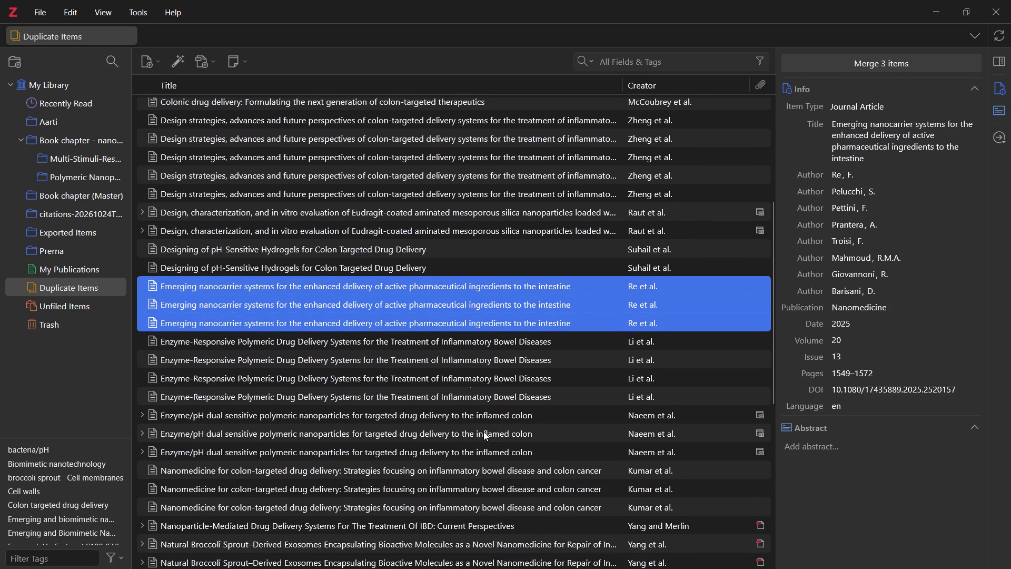
{"action": "left_click", "coordinate": [467, 365]}
{"action": "left_click", "coordinate": [487, 425]}
{"action": "left_click", "coordinate": [497, 496]}
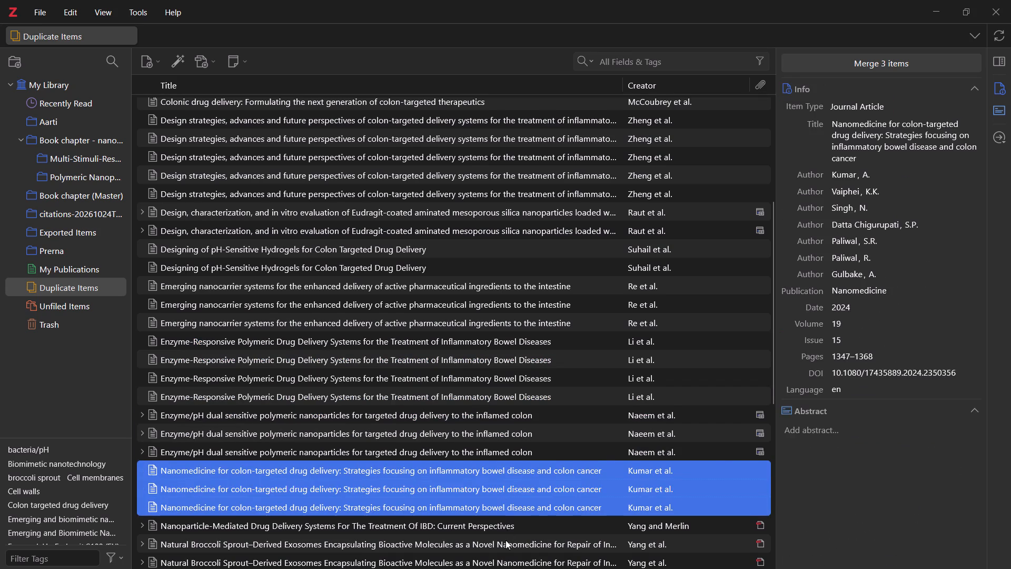
{"action": "left_click", "coordinate": [506, 540]}
{"action": "scroll", "coordinate": [358, 355], "scroll_direction": "down", "scroll_amount": 3}
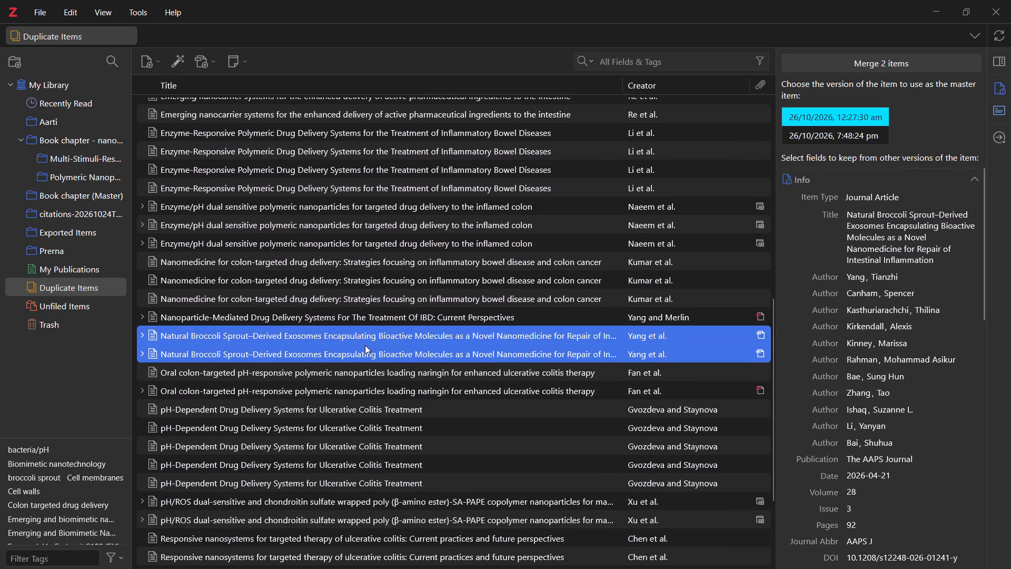
{"action": "scroll", "coordinate": [365, 345], "scroll_direction": "up", "scroll_amount": 10}
{"action": "left_click", "coordinate": [65, 276]}
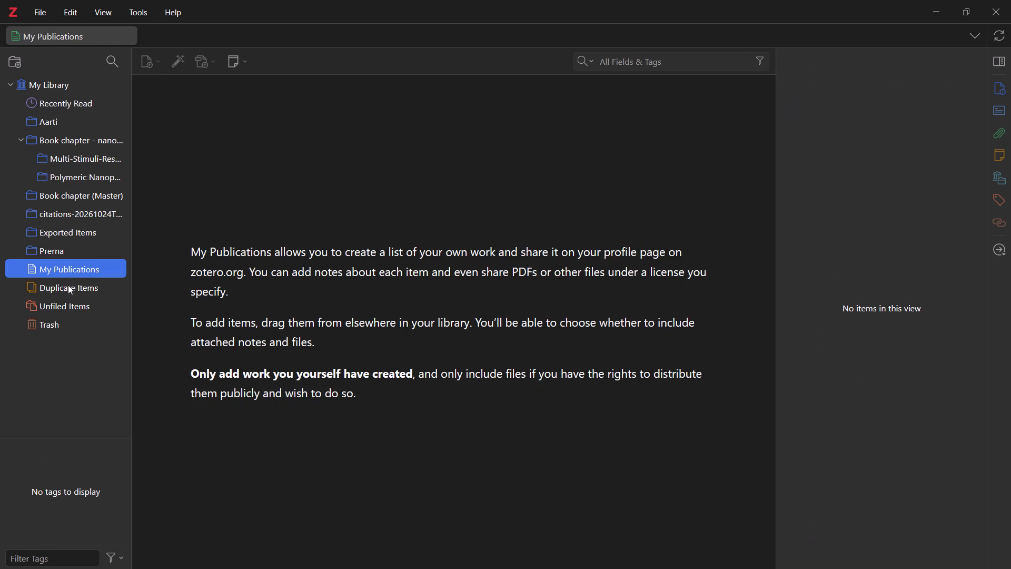
{"action": "left_click", "coordinate": [68, 286]}
{"action": "right_click", "coordinate": [71, 286]}
{"action": "left_click", "coordinate": [71, 286]}
{"action": "left_click", "coordinate": [213, 229]}
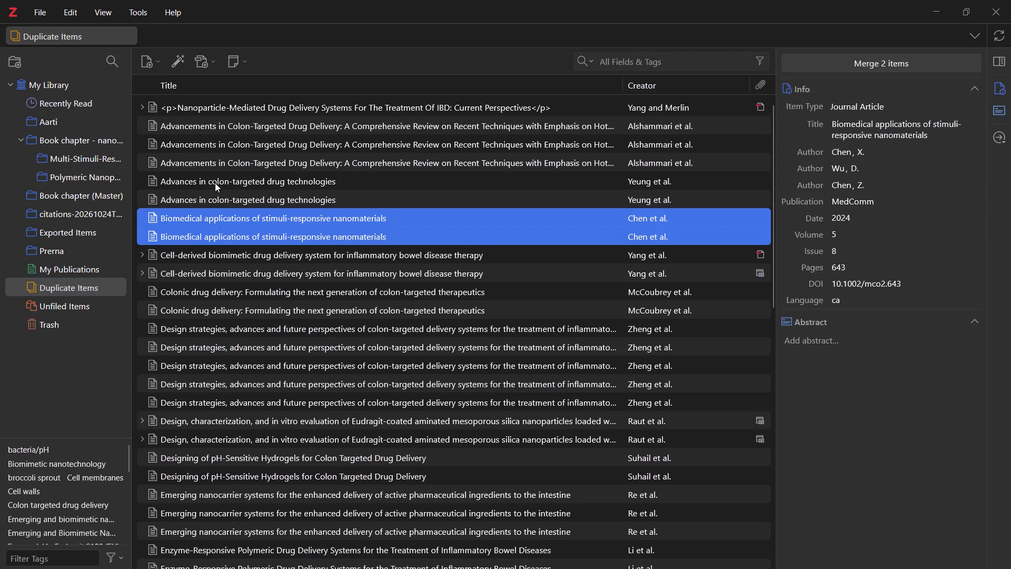
Compare the two versions of the Yang and Merlin duplicate, dated 22/10/2026 and 24/10/2026, by alternating the master item choice.
{"action": "left_click", "coordinate": [239, 110]}
{"action": "left_click", "coordinate": [238, 110]}
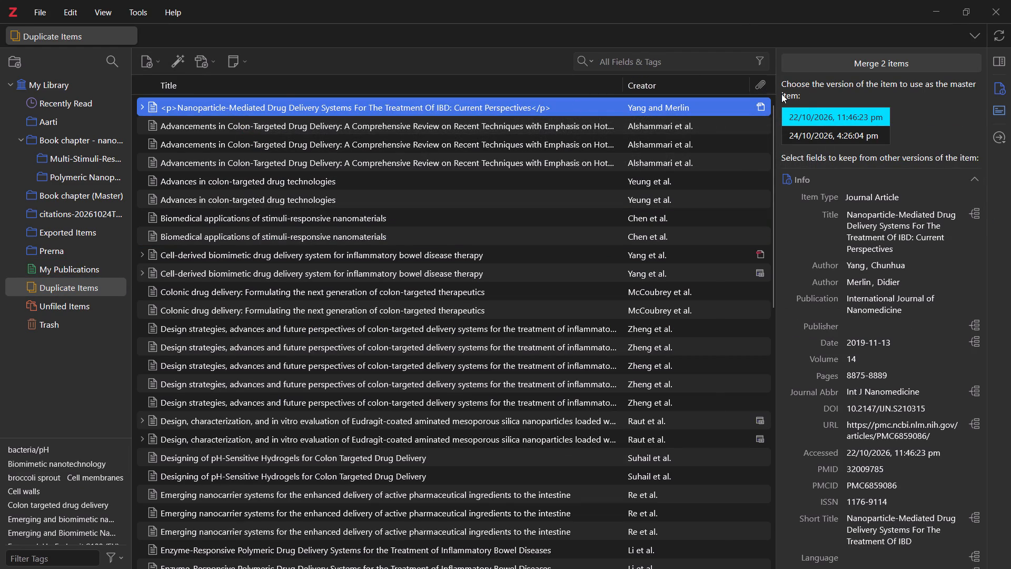
{"action": "left_click", "coordinate": [643, 118]}
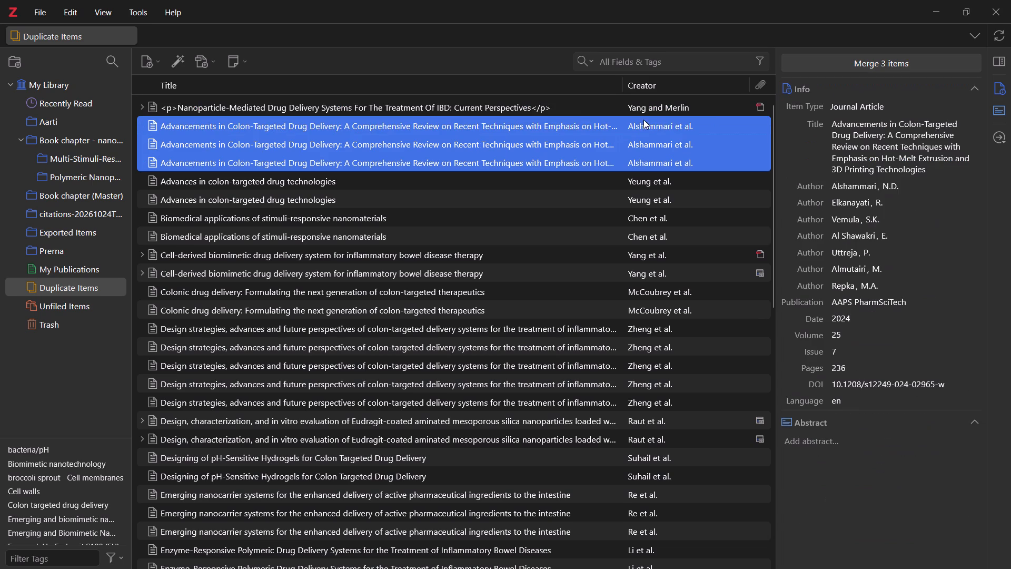
{"action": "left_click", "coordinate": [639, 106]}
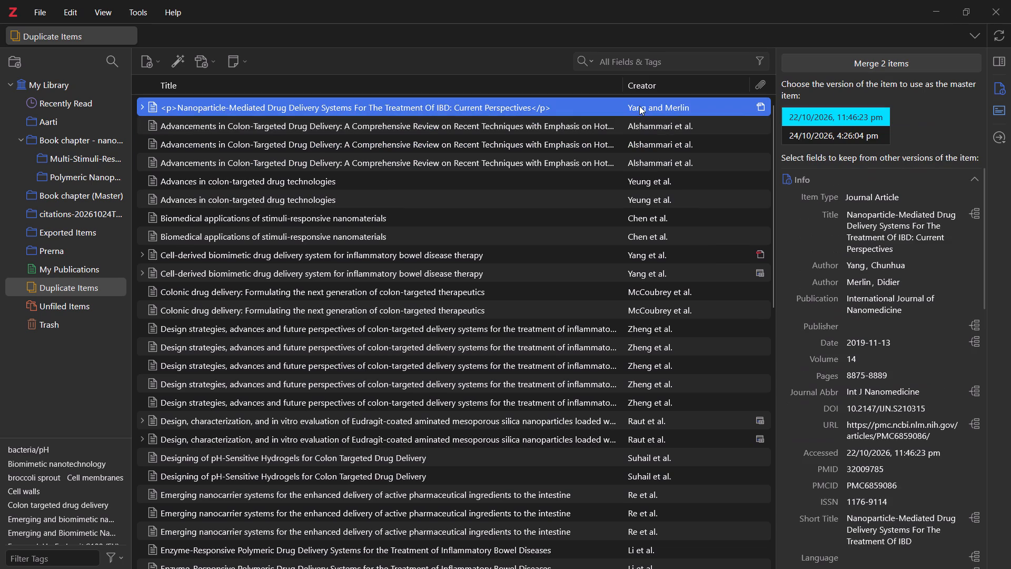
{"action": "left_click", "coordinate": [836, 133]}
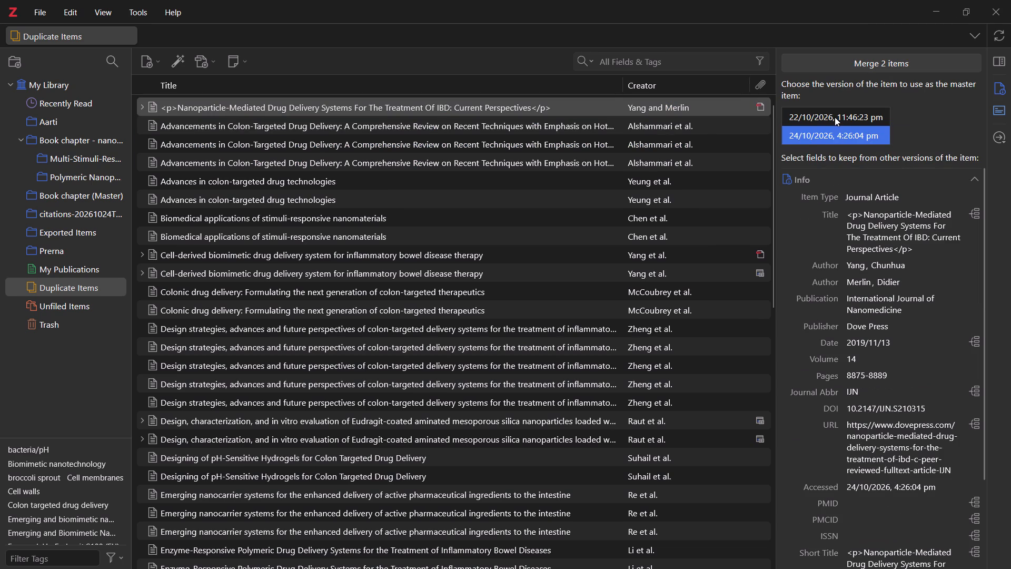
{"action": "left_click", "coordinate": [835, 117]}
{"action": "left_click", "coordinate": [836, 130]}
{"action": "left_click", "coordinate": [837, 115]}
{"action": "left_click", "coordinate": [839, 132]}
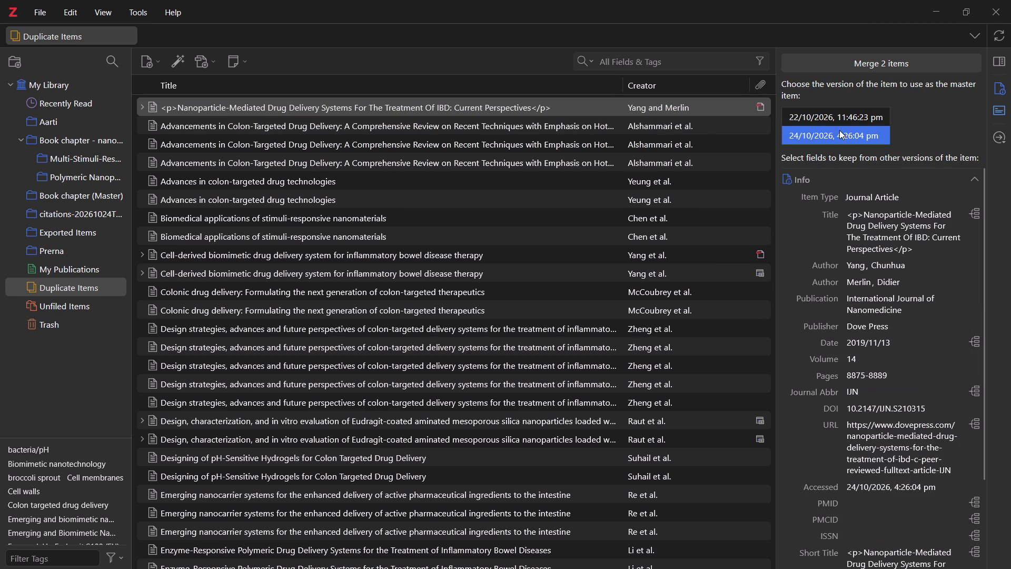
{"action": "left_click", "coordinate": [839, 112]}
{"action": "left_click", "coordinate": [841, 128]}
{"action": "left_click", "coordinate": [840, 113]}
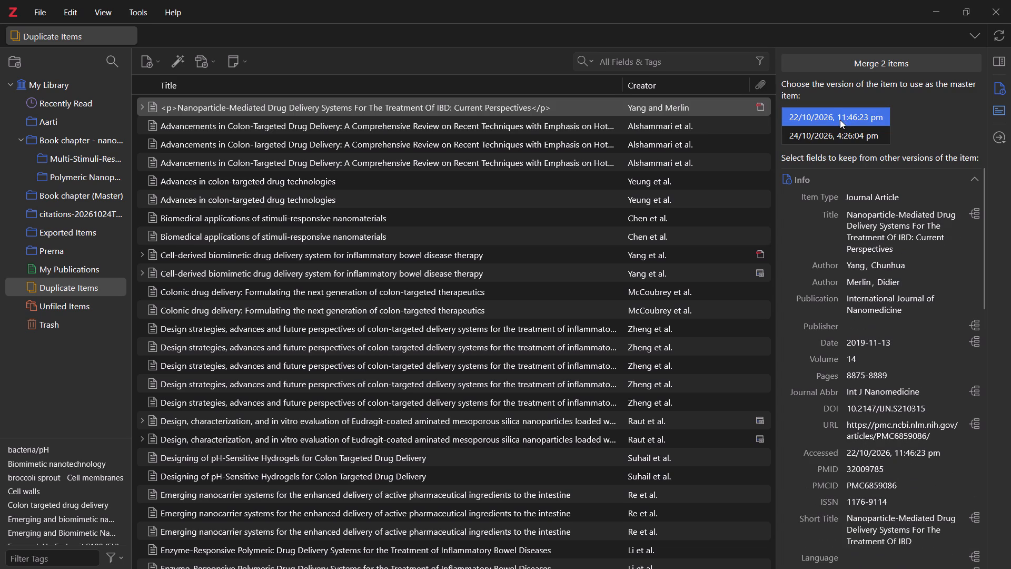
{"action": "left_click", "coordinate": [840, 123]}
{"action": "left_click", "coordinate": [840, 127]}
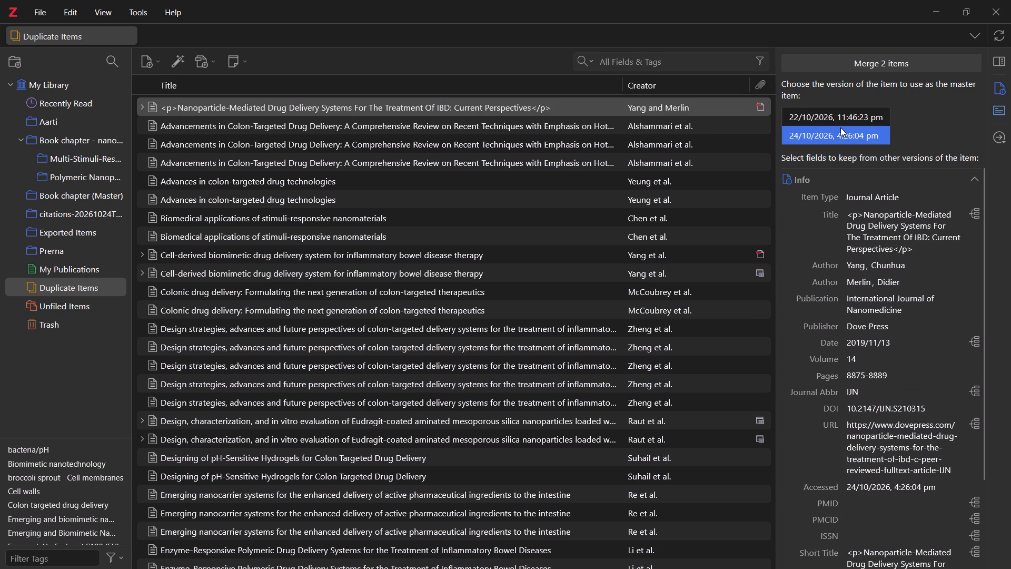
{"action": "left_click", "coordinate": [844, 103]}
{"action": "left_click", "coordinate": [845, 116]}
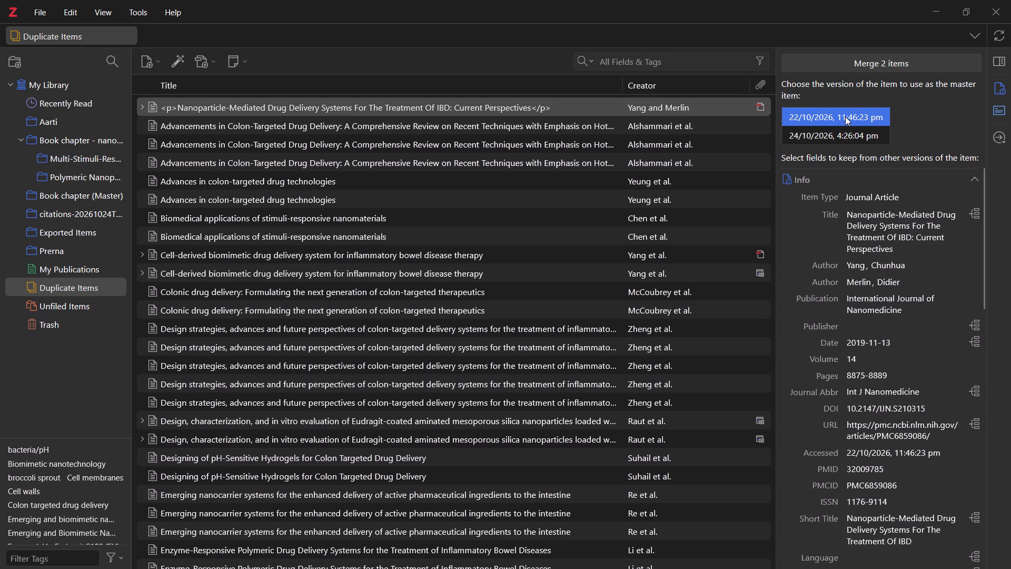
{"action": "left_click", "coordinate": [847, 124]}
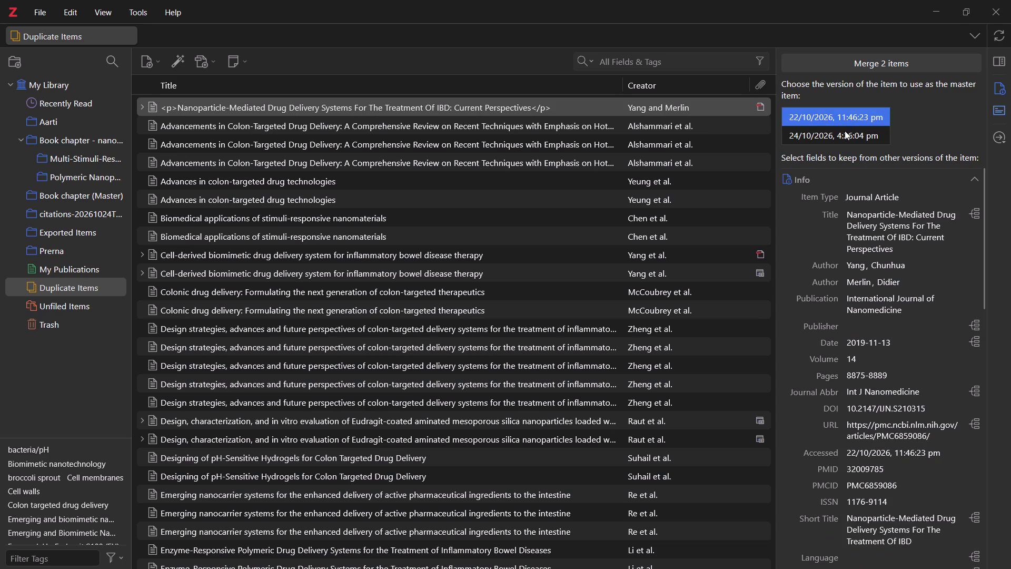
{"action": "left_click", "coordinate": [845, 131]}
{"action": "left_click", "coordinate": [845, 115]}
{"action": "left_click", "coordinate": [843, 134]}
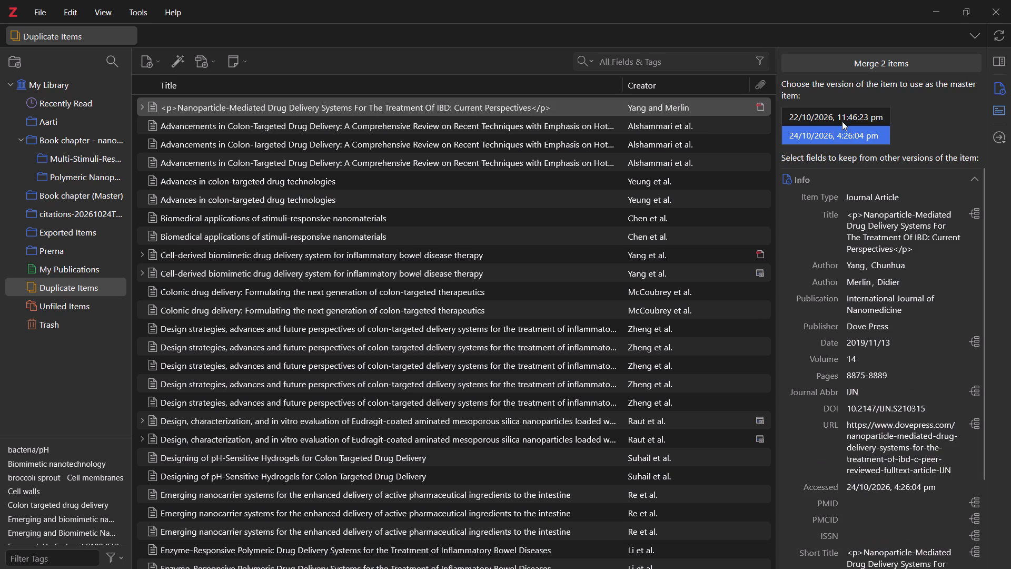
{"action": "left_click", "coordinate": [842, 121]}
{"action": "left_click", "coordinate": [842, 133]}
{"action": "left_click", "coordinate": [843, 121]}
{"action": "left_click", "coordinate": [843, 133]}
{"action": "left_click", "coordinate": [841, 119]}
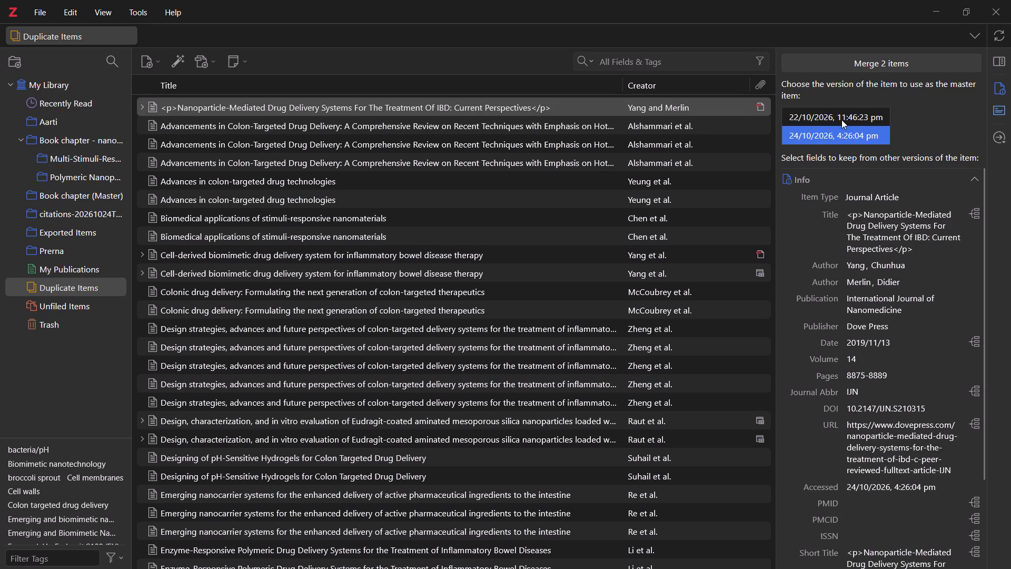
{"action": "left_click", "coordinate": [843, 136]}
{"action": "left_click", "coordinate": [842, 117]}
{"action": "left_click", "coordinate": [843, 131]}
{"action": "left_click", "coordinate": [845, 110]}
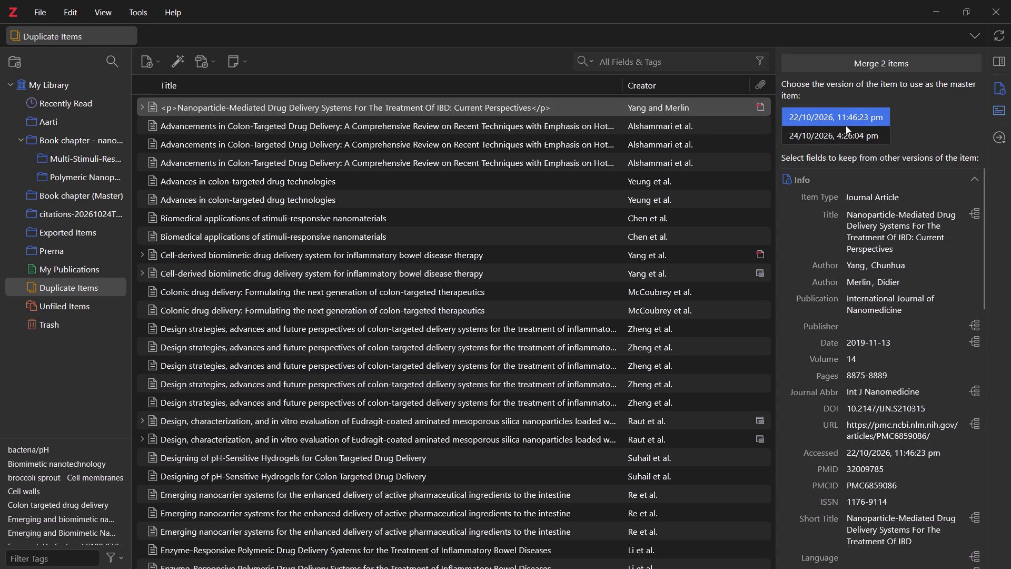
Compare the publication identifiers, short title, library catalog and abstract between the two Yang and Merlin versions.
{"action": "scroll", "coordinate": [907, 269], "scroll_direction": "down", "scroll_amount": 2}
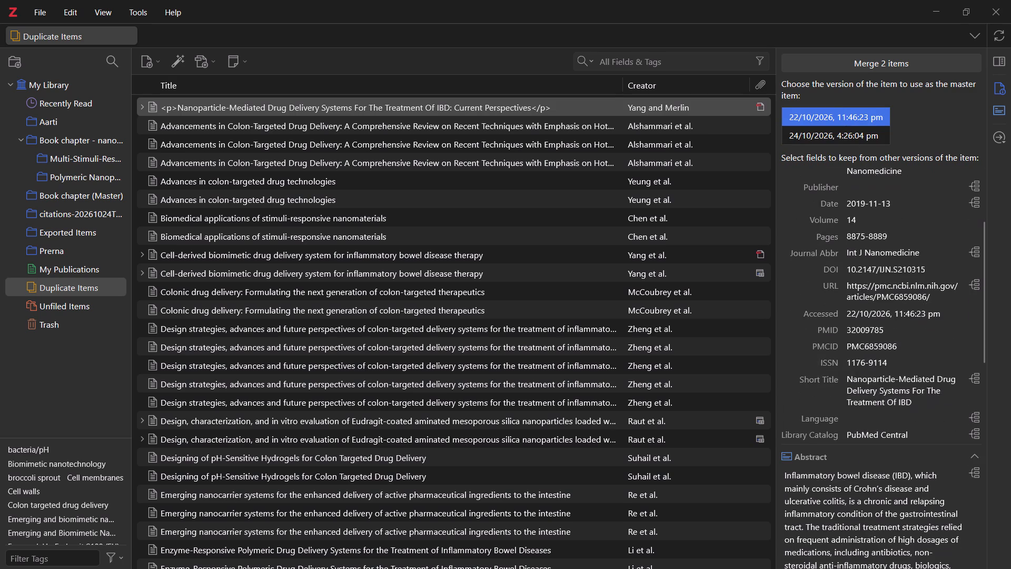
{"action": "scroll", "coordinate": [888, 244], "scroll_direction": "down", "scroll_amount": 1}
{"action": "left_click", "coordinate": [833, 135]}
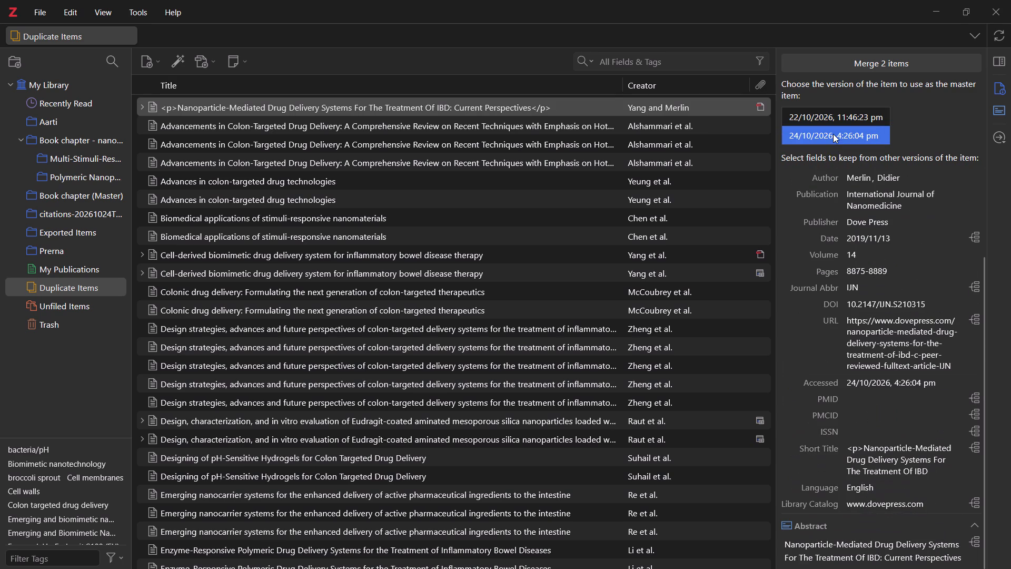
{"action": "left_click", "coordinate": [834, 109]}
{"action": "left_click", "coordinate": [834, 124]}
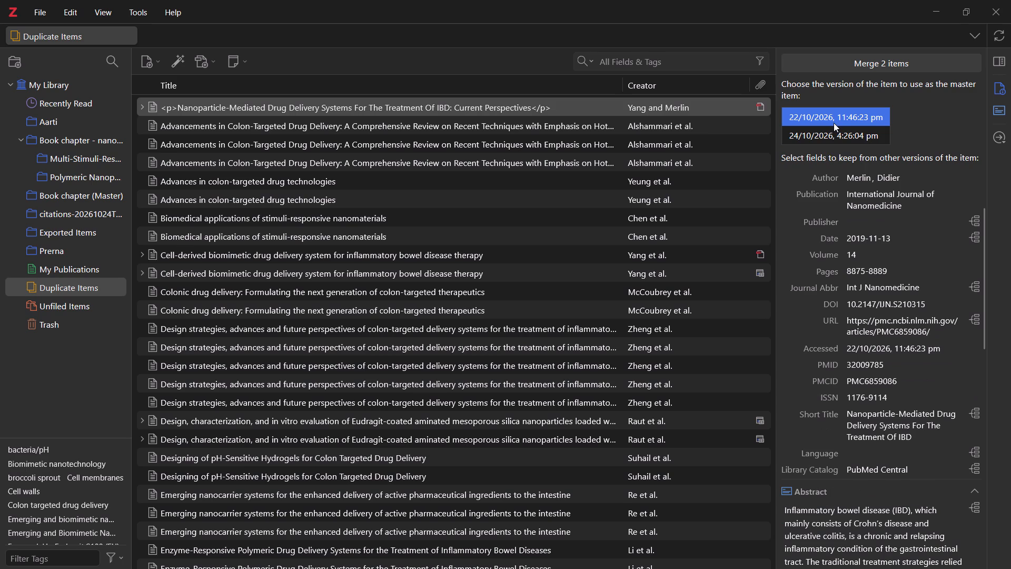
{"action": "left_click", "coordinate": [833, 134]}
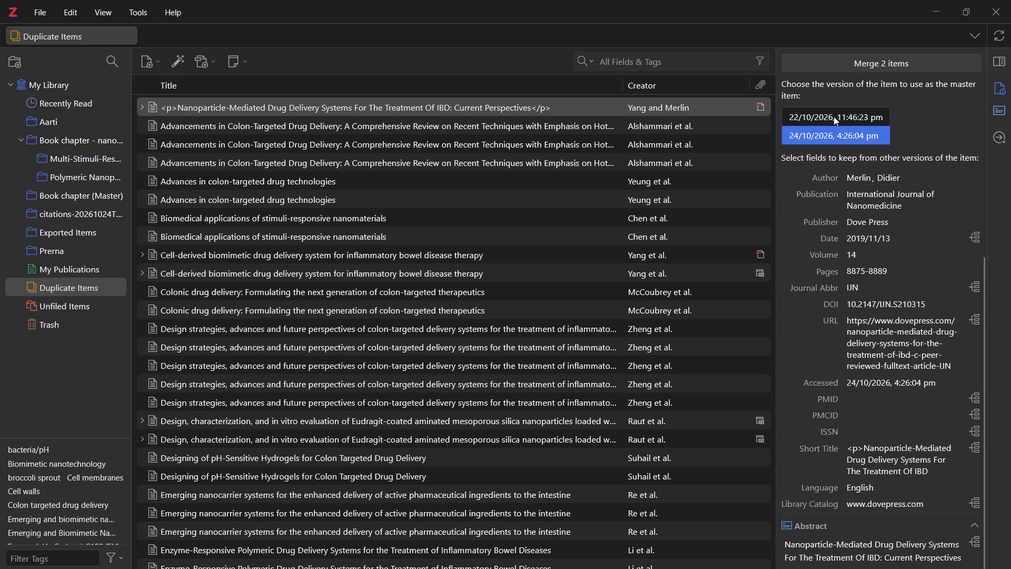
{"action": "left_click", "coordinate": [834, 116]}
{"action": "left_click", "coordinate": [835, 131]}
{"action": "scroll", "coordinate": [876, 236], "scroll_direction": "up", "scroll_amount": 2}
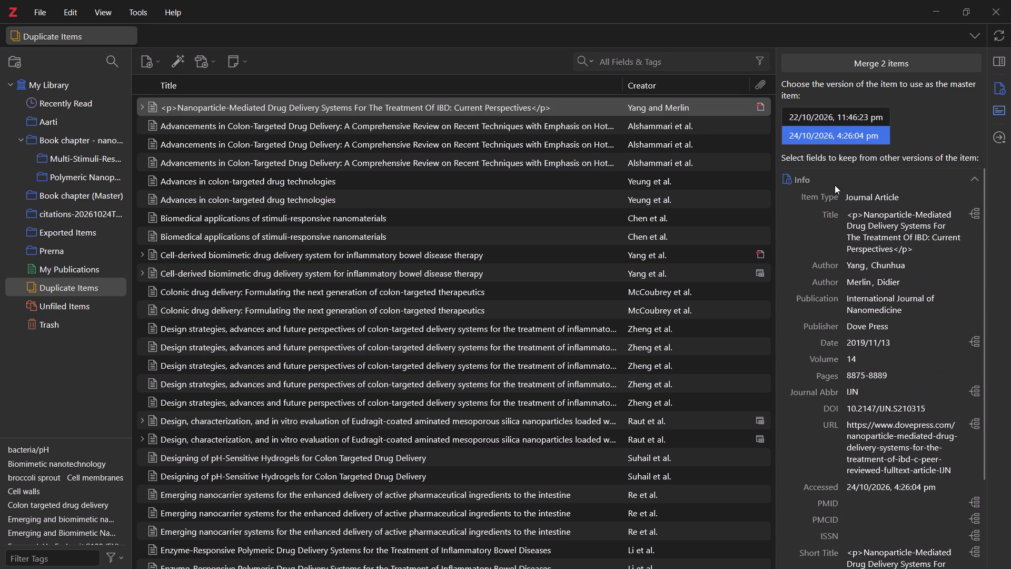
Merge the Yang and Merlin duplicates with the 24/10/2026, 4:26:04 pm version as the master item.
{"action": "left_click", "coordinate": [839, 109]}
{"action": "left_click", "coordinate": [842, 121]}
{"action": "left_click", "coordinate": [838, 105]}
{"action": "left_click", "coordinate": [844, 127]}
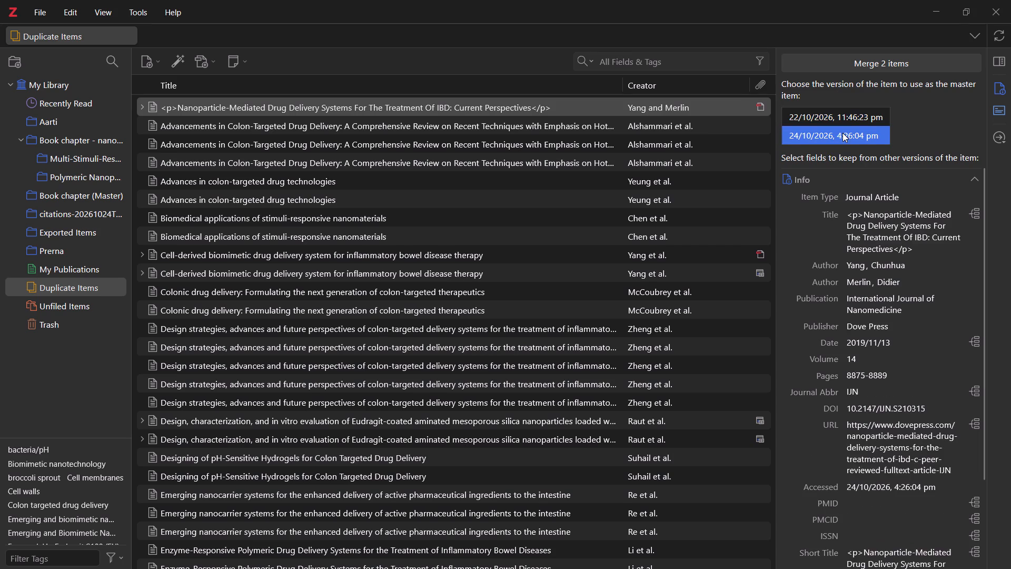
{"action": "left_click", "coordinate": [840, 108]}
{"action": "left_click", "coordinate": [844, 129]}
{"action": "left_click", "coordinate": [869, 68]}
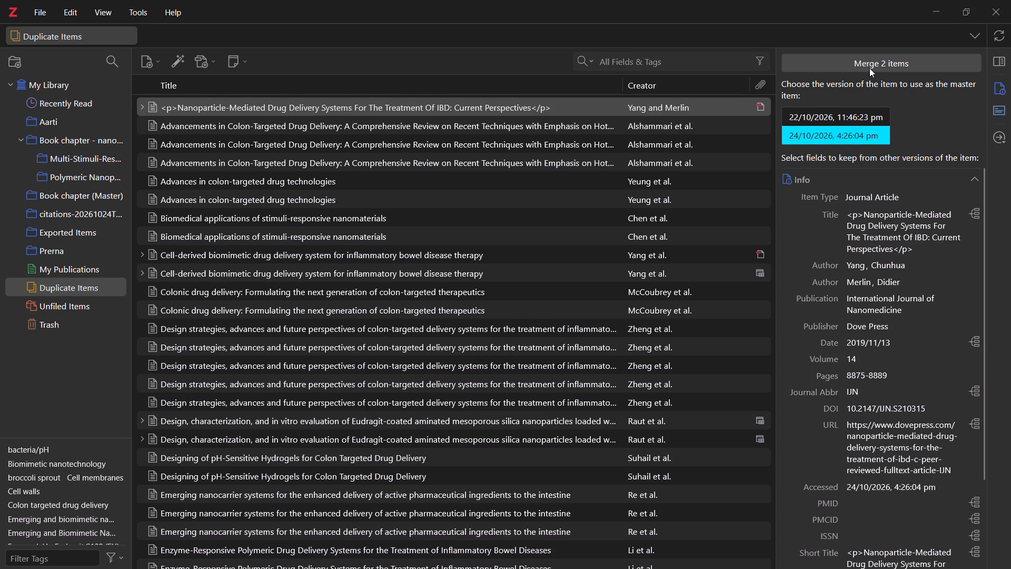
{"action": "left_click", "coordinate": [869, 66]}
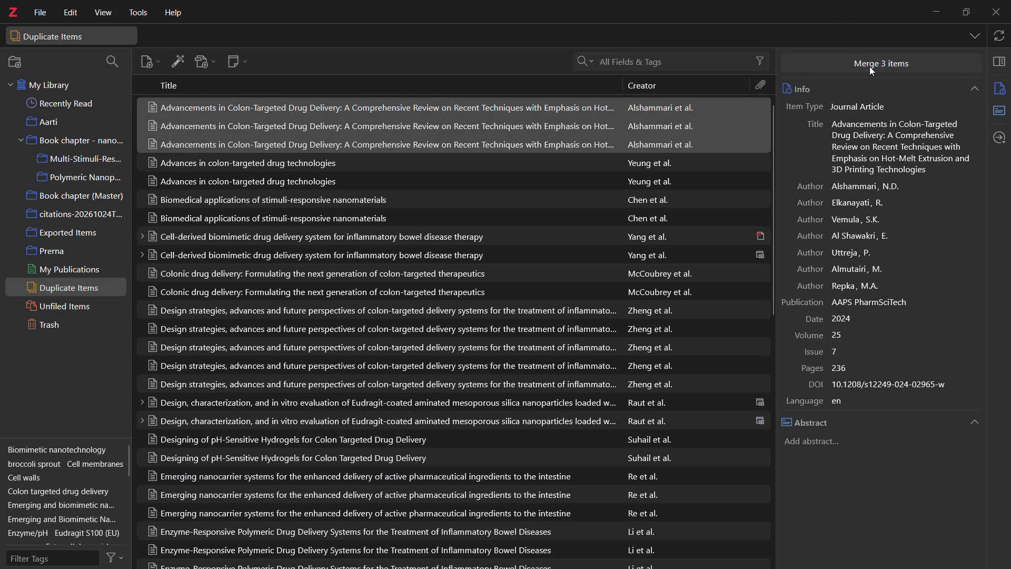
Merge the Alshammari et al., Yeung et al., Chen et al. and Yang et al. cell-derived biomimetic duplicate sets one after another.
{"action": "left_click", "coordinate": [869, 65]}
{"action": "triple_click", "coordinate": [869, 65]}
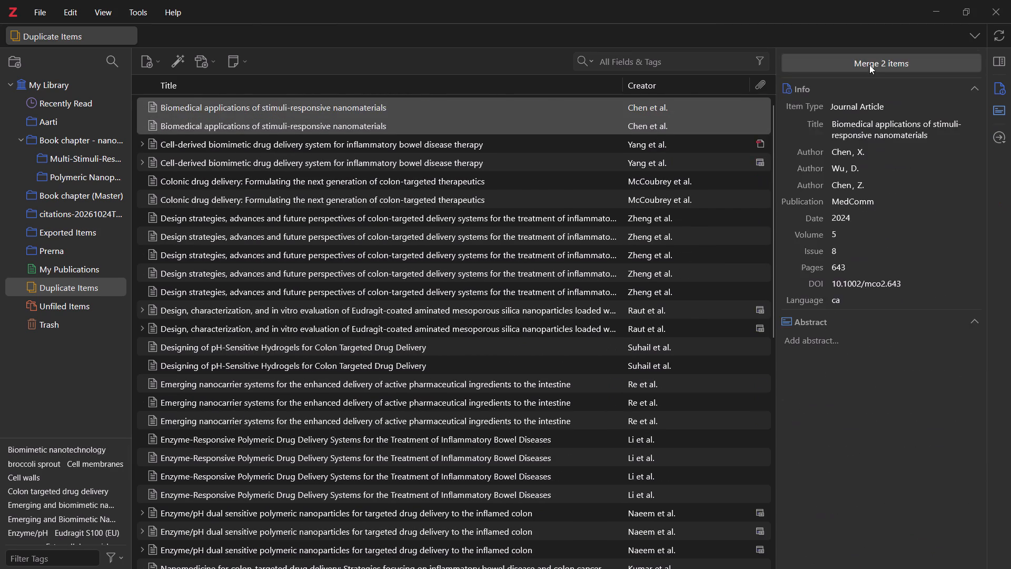
{"action": "left_click", "coordinate": [869, 65]}
{"action": "left_click", "coordinate": [869, 65]}
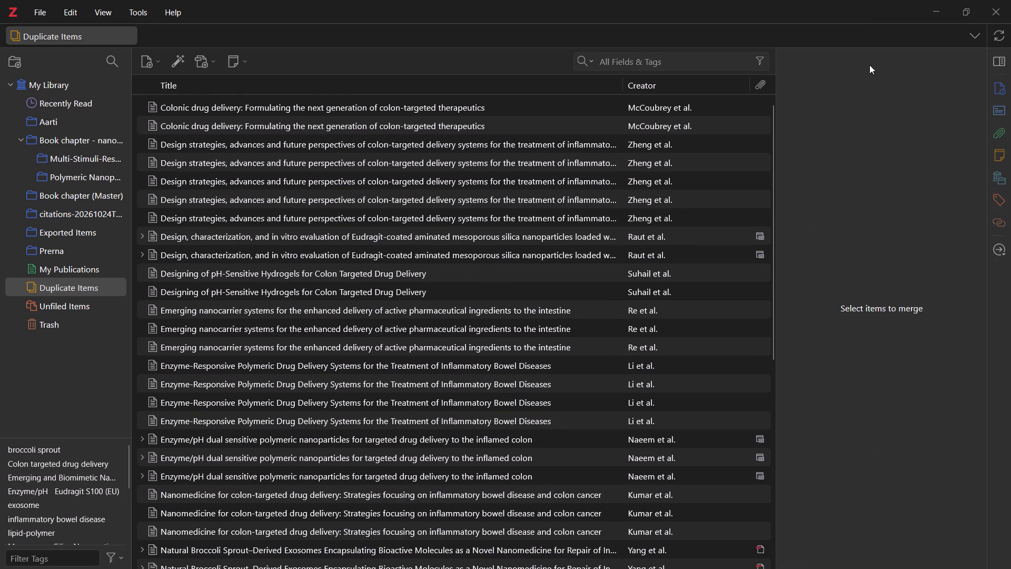
{"action": "left_click", "coordinate": [869, 65]}
Merge the McCoubrey et al., Zheng et al. and Raut et al. duplicate sets one after another.
{"action": "left_click", "coordinate": [580, 102]}
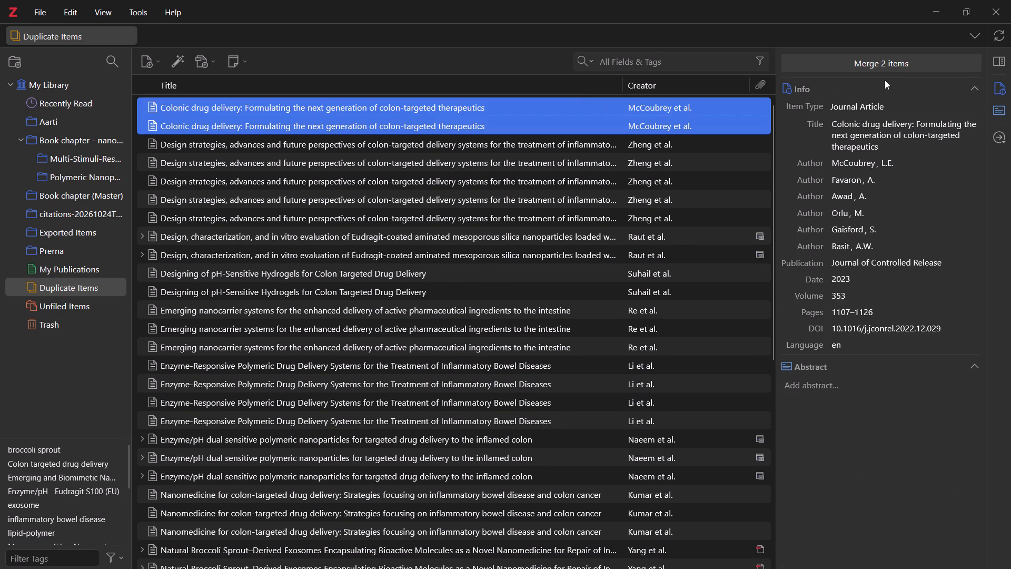
{"action": "left_click", "coordinate": [901, 61]}
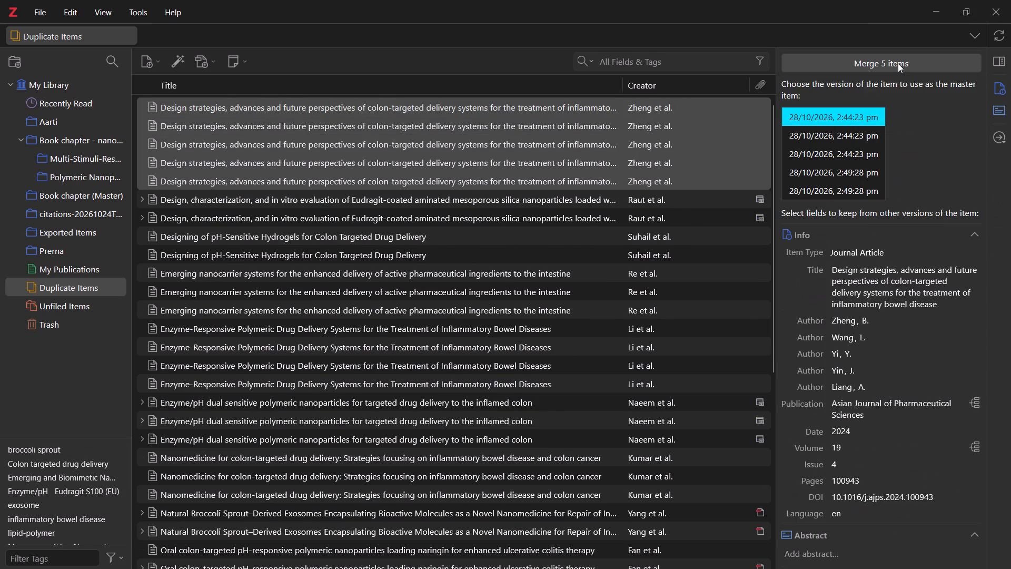
{"action": "left_click", "coordinate": [898, 63]}
{"action": "left_click", "coordinate": [898, 63]}
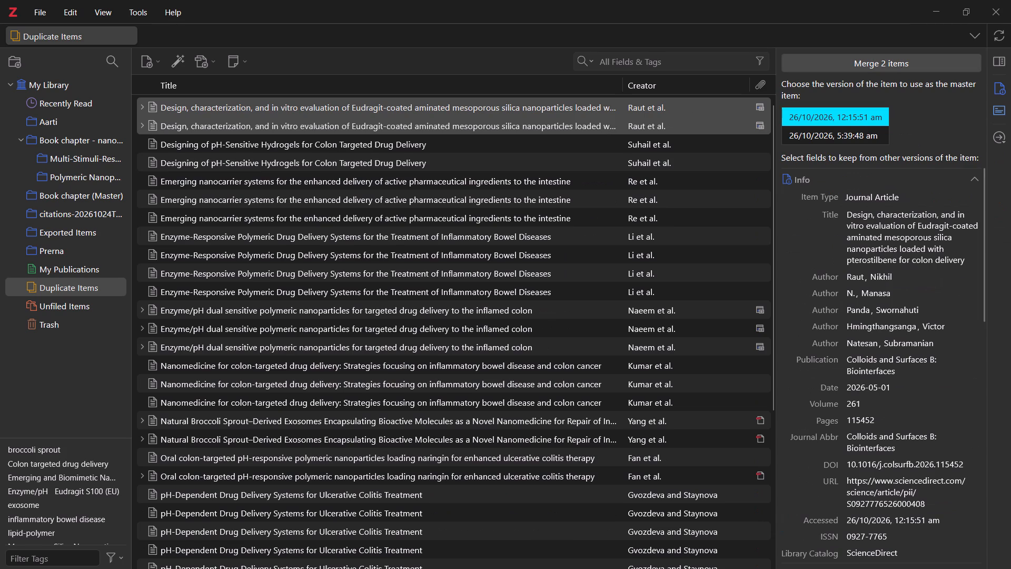
Select all remaining duplicate items, from Suhail et al. onward, and merge them together in one batch.
{"action": "left_click", "coordinate": [623, 106]}
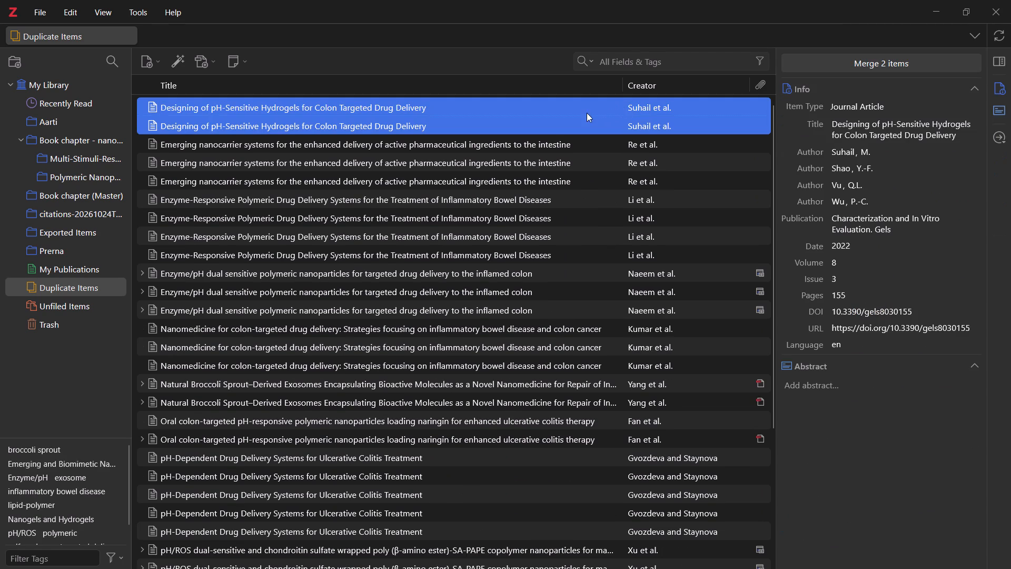
{"action": "key", "text": "ctrl+a"}
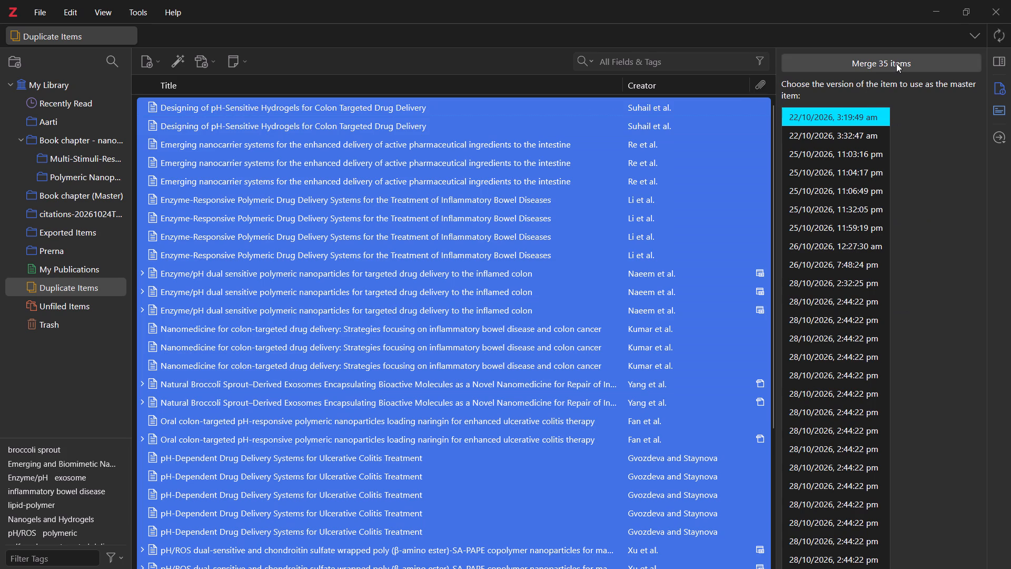
{"action": "left_click", "coordinate": [896, 63]}
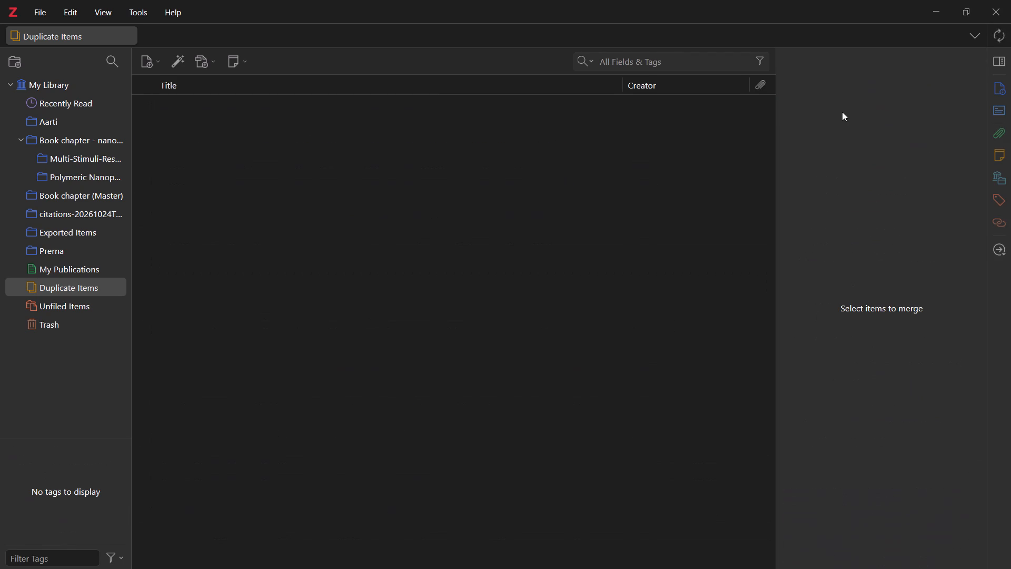
Check the Duplicate Items view and review the Prerna, Book chapter (Master) and Polymeric Nanoparticles collections following the merges.
{"action": "left_click", "coordinate": [56, 288]}
{"action": "left_click", "coordinate": [60, 306]}
{"action": "left_click", "coordinate": [58, 264]}
{"action": "left_click", "coordinate": [59, 243]}
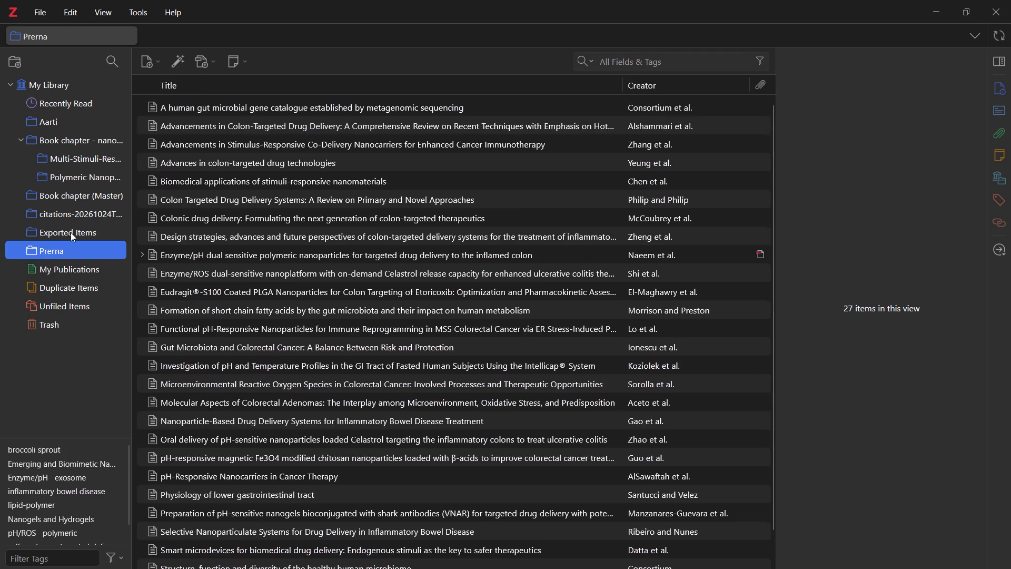
{"action": "left_click", "coordinate": [76, 227]}
{"action": "left_click", "coordinate": [76, 214]}
{"action": "left_click", "coordinate": [79, 190]}
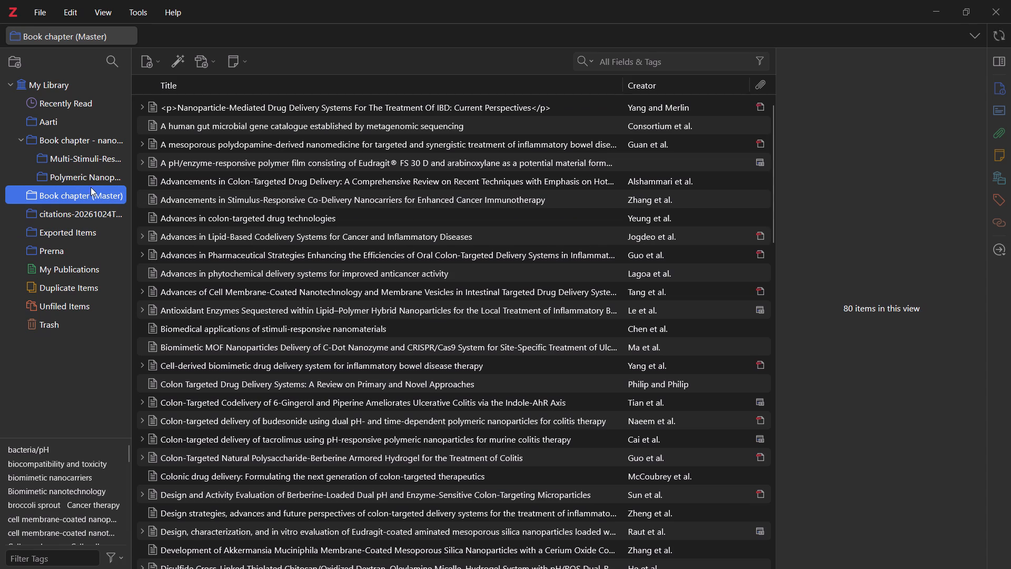
{"action": "left_click", "coordinate": [386, 104]}
{"action": "left_click", "coordinate": [405, 115]}
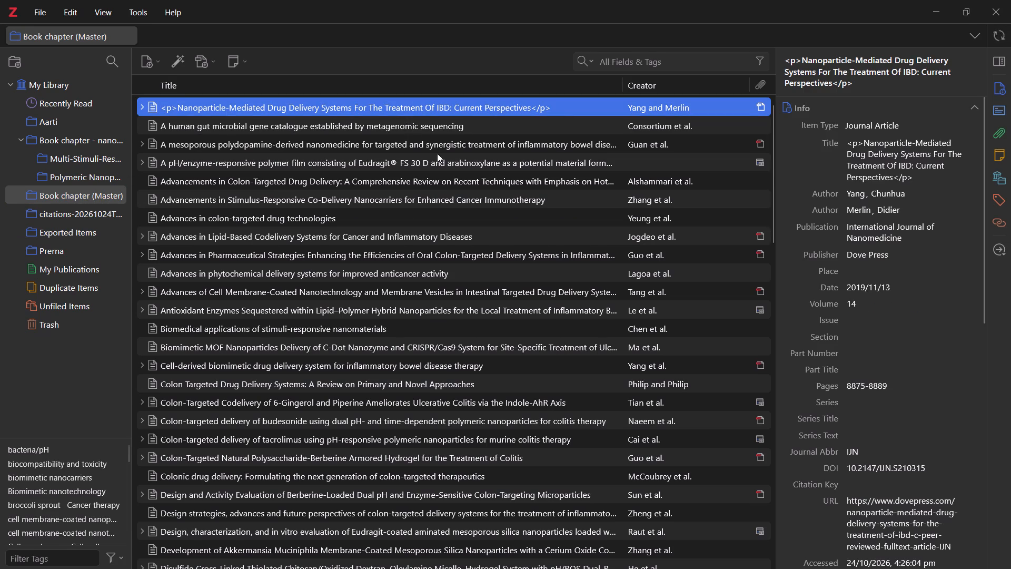
{"action": "left_click", "coordinate": [64, 169]}
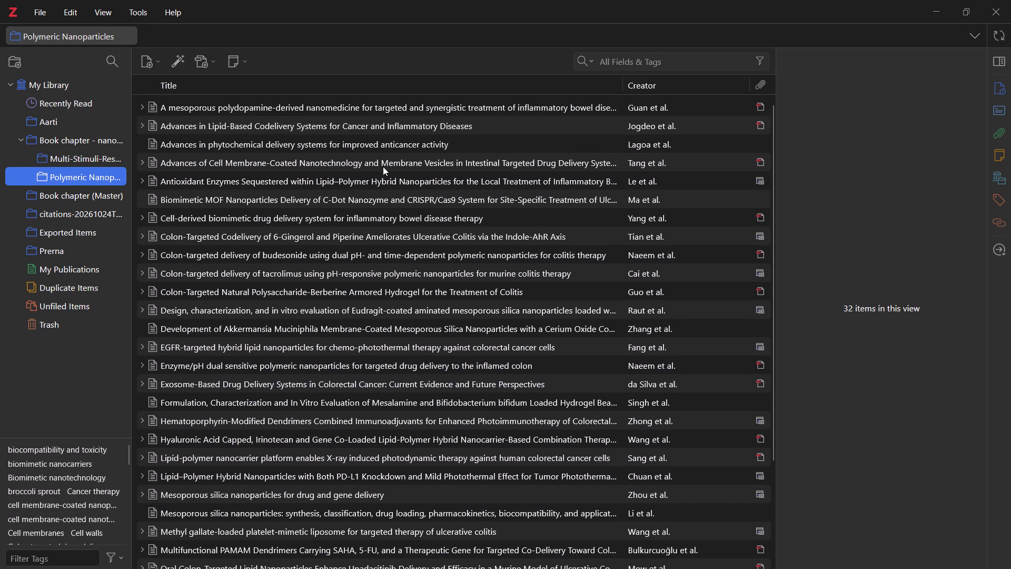
Look through the full list of references in the Polymeric Nanoparticles collection.
{"action": "scroll", "coordinate": [389, 181], "scroll_direction": "down", "scroll_amount": 7}
{"action": "scroll", "coordinate": [420, 349], "scroll_direction": "down", "scroll_amount": 1}
{"action": "scroll", "coordinate": [420, 349], "scroll_direction": "up", "scroll_amount": 1}
{"action": "scroll", "coordinate": [420, 349], "scroll_direction": "down", "scroll_amount": 1}
{"action": "scroll", "coordinate": [420, 349], "scroll_direction": "up", "scroll_amount": 2}
{"action": "scroll", "coordinate": [420, 349], "scroll_direction": "down", "scroll_amount": 3}
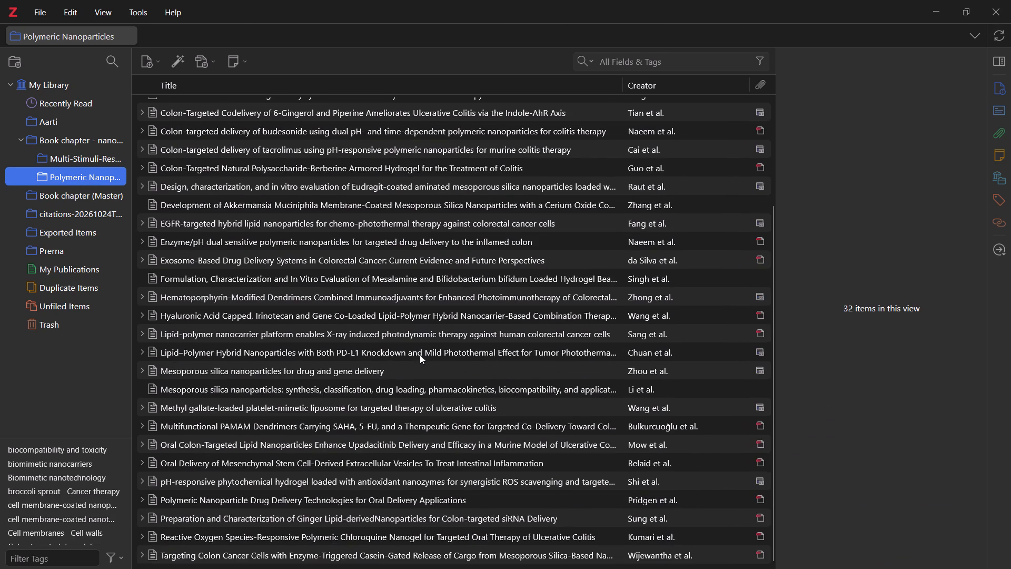
{"action": "scroll", "coordinate": [420, 355], "scroll_direction": "up", "scroll_amount": 2}
{"action": "scroll", "coordinate": [420, 355], "scroll_direction": "down", "scroll_amount": 2}
{"action": "scroll", "coordinate": [420, 355], "scroll_direction": "up", "scroll_amount": 1}
{"action": "scroll", "coordinate": [420, 355], "scroll_direction": "down", "scroll_amount": 1}
{"action": "scroll", "coordinate": [420, 355], "scroll_direction": "up", "scroll_amount": 2}
{"action": "scroll", "coordinate": [348, 328], "scroll_direction": "up", "scroll_amount": 4}
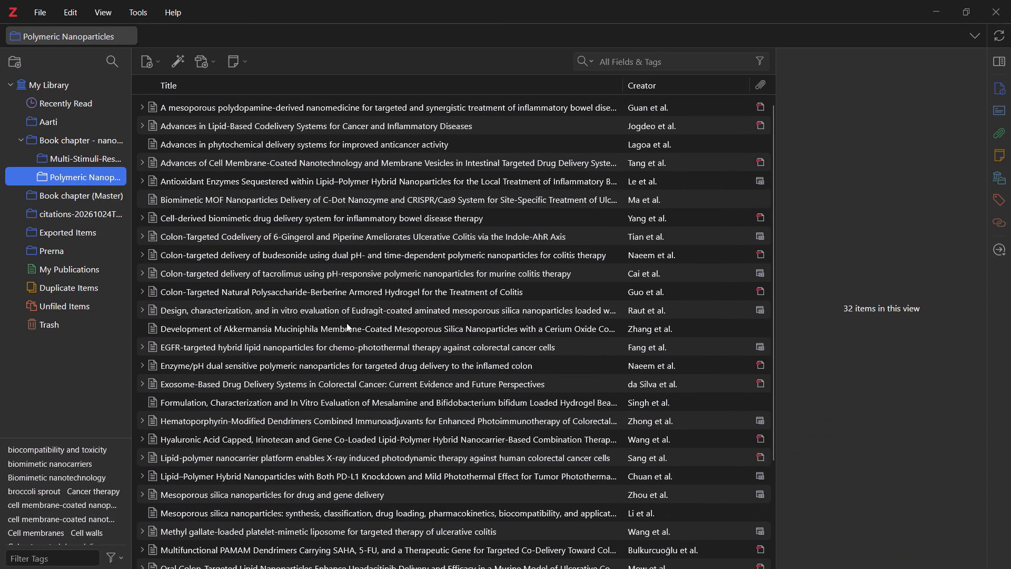
{"action": "scroll", "coordinate": [346, 323], "scroll_direction": "down", "scroll_amount": 7}
{"action": "scroll", "coordinate": [345, 325], "scroll_direction": "up", "scroll_amount": 2}
{"action": "scroll", "coordinate": [344, 329], "scroll_direction": "down", "scroll_amount": 2}
{"action": "scroll", "coordinate": [344, 329], "scroll_direction": "up", "scroll_amount": 2}
{"action": "scroll", "coordinate": [344, 329], "scroll_direction": "down", "scroll_amount": 1}
{"action": "scroll", "coordinate": [344, 329], "scroll_direction": "up", "scroll_amount": 2}
{"action": "scroll", "coordinate": [344, 329], "scroll_direction": "down", "scroll_amount": 2}
{"action": "scroll", "coordinate": [344, 329], "scroll_direction": "up", "scroll_amount": 1}
{"action": "scroll", "coordinate": [344, 329], "scroll_direction": "down", "scroll_amount": 4}
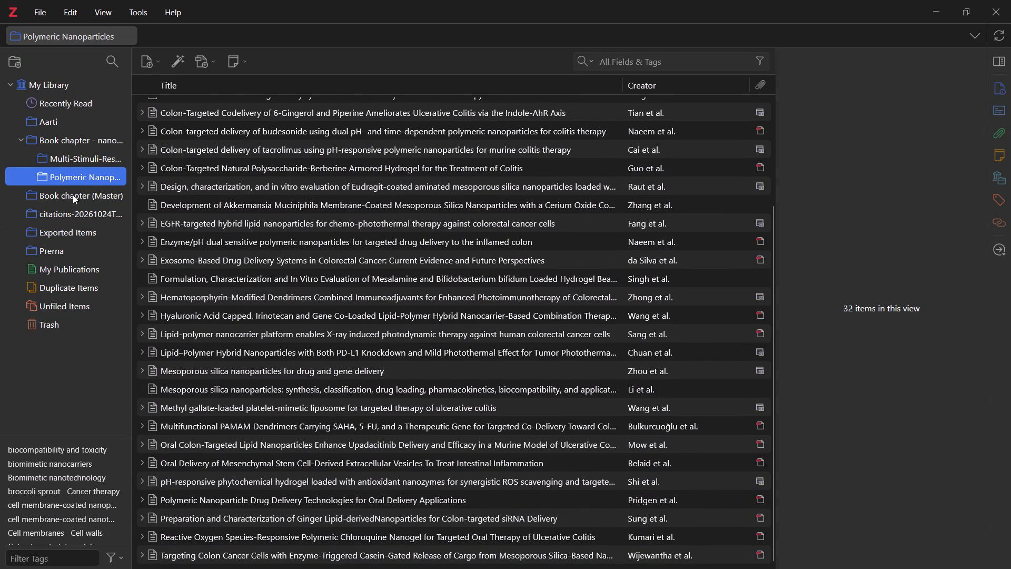
Check the Book chapter (Master), citations and Exported Items collections, and read through the references in the Prerna collection.
{"action": "left_click", "coordinate": [73, 195]}
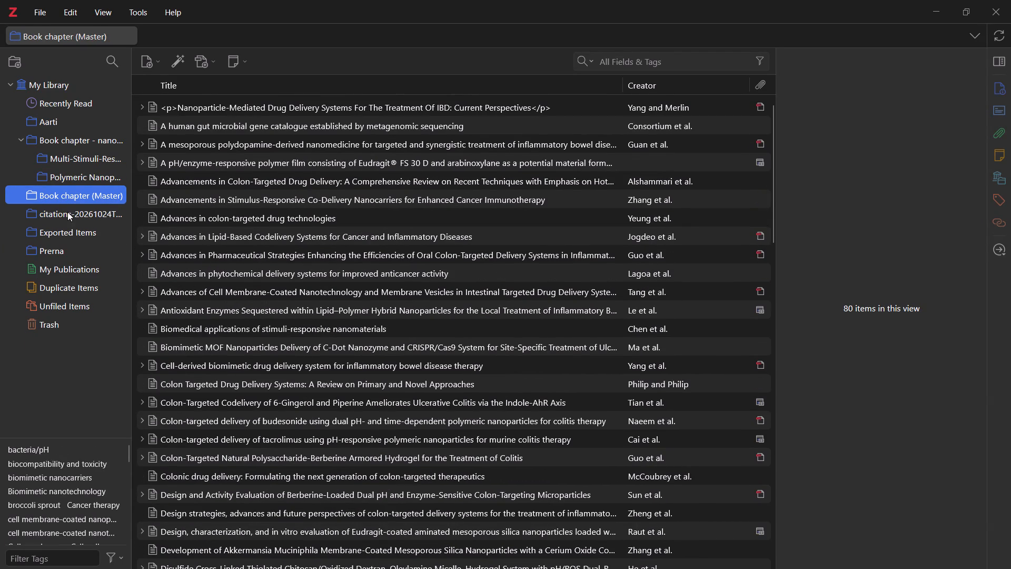
{"action": "left_click", "coordinate": [67, 212]}
{"action": "left_click", "coordinate": [65, 236]}
{"action": "left_click", "coordinate": [48, 248]}
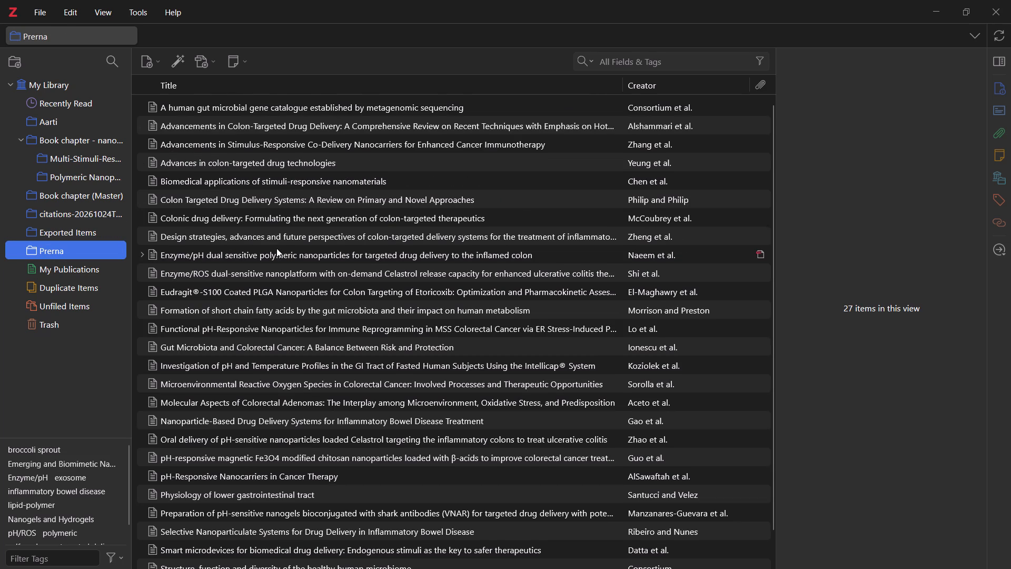
{"action": "scroll", "coordinate": [276, 248], "scroll_direction": "down", "scroll_amount": 9}
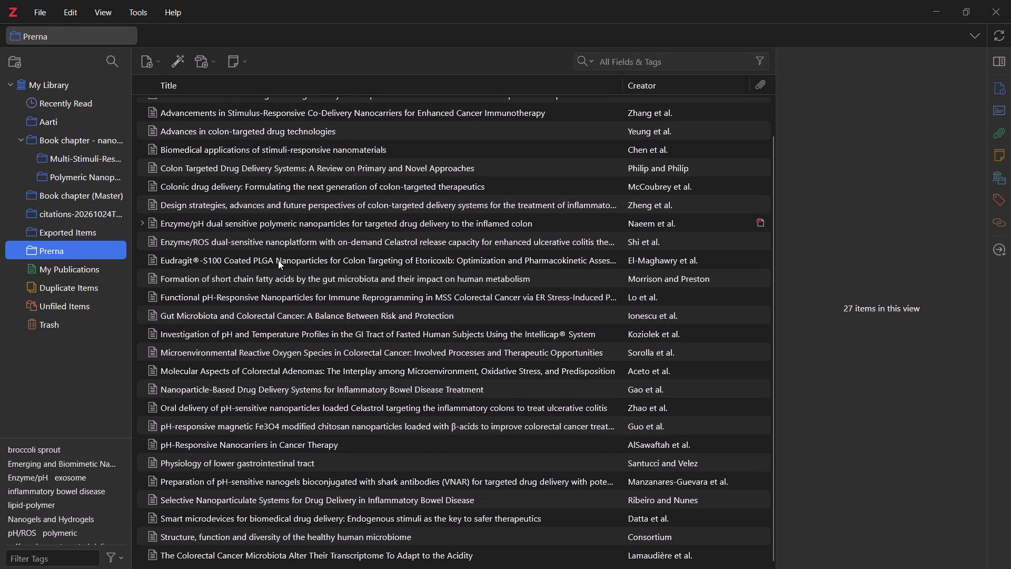
{"action": "scroll", "coordinate": [281, 261], "scroll_direction": "up", "scroll_amount": 4}
{"action": "scroll", "coordinate": [284, 260], "scroll_direction": "down", "scroll_amount": 1}
{"action": "scroll", "coordinate": [285, 259], "scroll_direction": "up", "scroll_amount": 3}
{"action": "scroll", "coordinate": [287, 252], "scroll_direction": "down", "scroll_amount": 1}
{"action": "scroll", "coordinate": [287, 252], "scroll_direction": "up", "scroll_amount": 4}
{"action": "scroll", "coordinate": [288, 249], "scroll_direction": "down", "scroll_amount": 1}
{"action": "scroll", "coordinate": [288, 249], "scroll_direction": "up", "scroll_amount": 1}
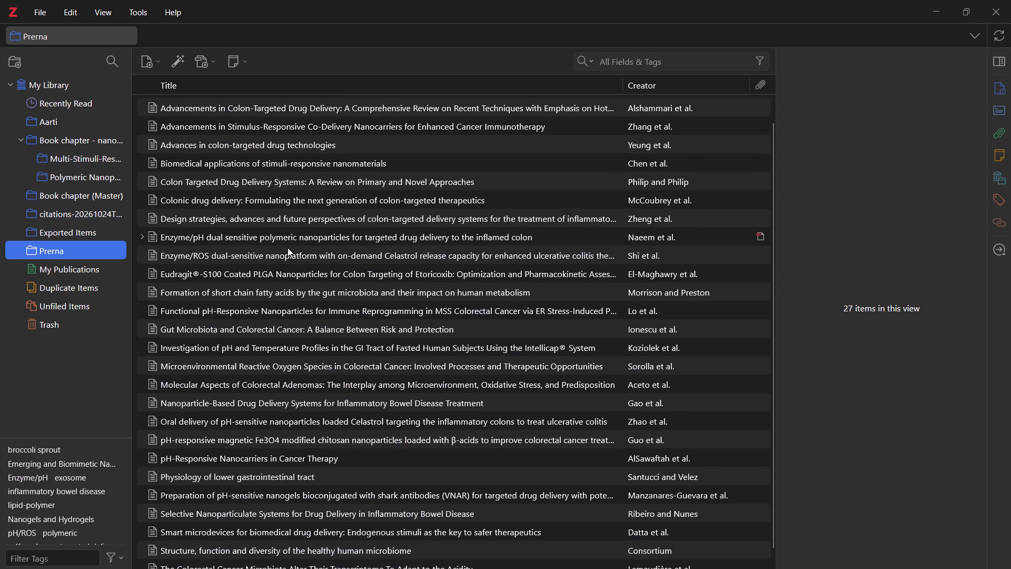
Switch to the Word document 2,3,4 Prerna.docx.
{"action": "key", "text": "alt+Tab"}
{"action": "key", "text": "alt+Tab"}
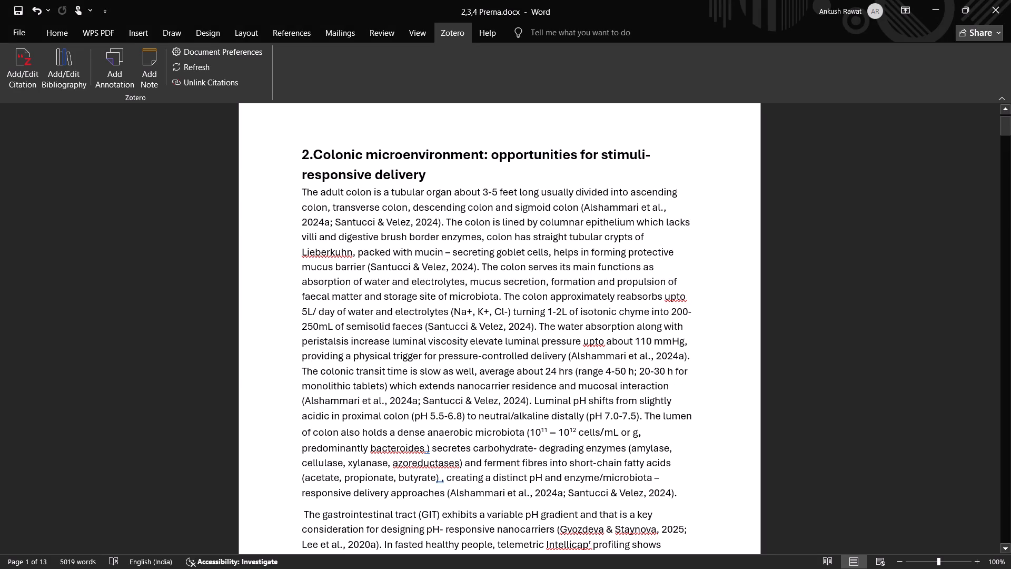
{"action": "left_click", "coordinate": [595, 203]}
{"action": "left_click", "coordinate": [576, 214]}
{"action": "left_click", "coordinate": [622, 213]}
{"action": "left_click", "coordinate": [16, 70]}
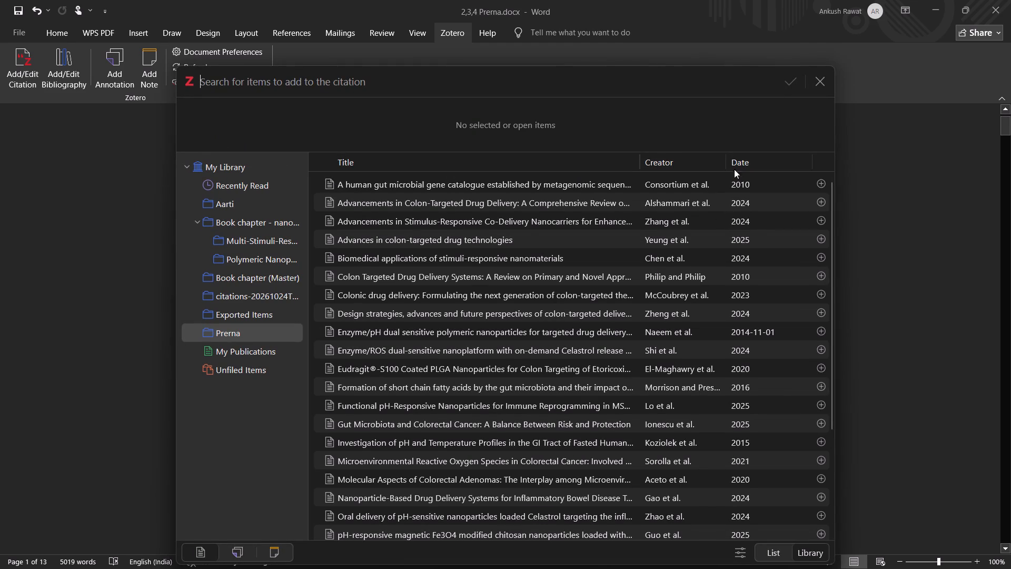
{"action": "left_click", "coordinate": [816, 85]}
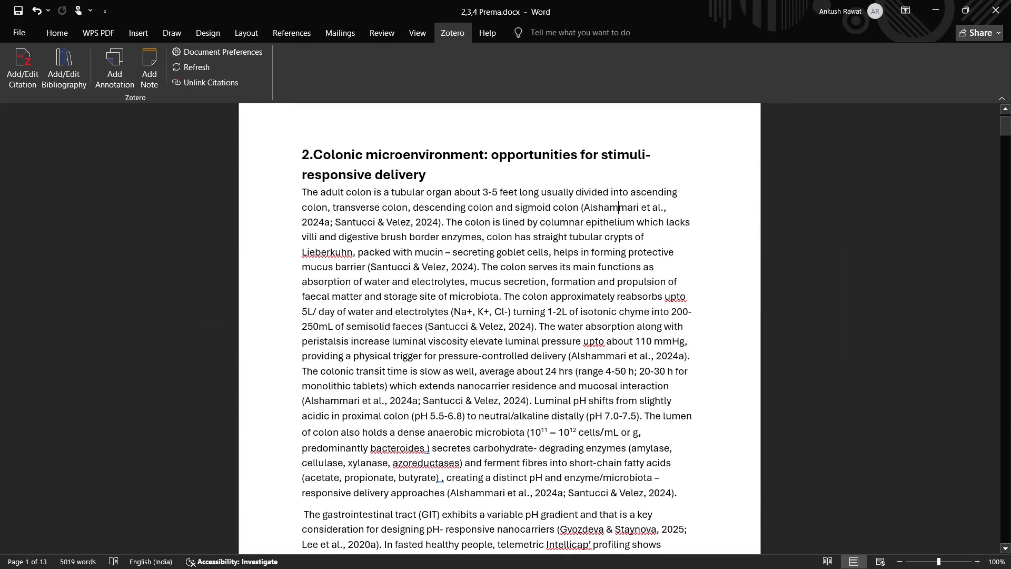
Insert a Zotero citation after "sigmoid colon" combining Alshammari et al. 2024 and Santucci and Velez 2024 from the Prerna collection.
{"action": "left_click", "coordinate": [579, 209]}
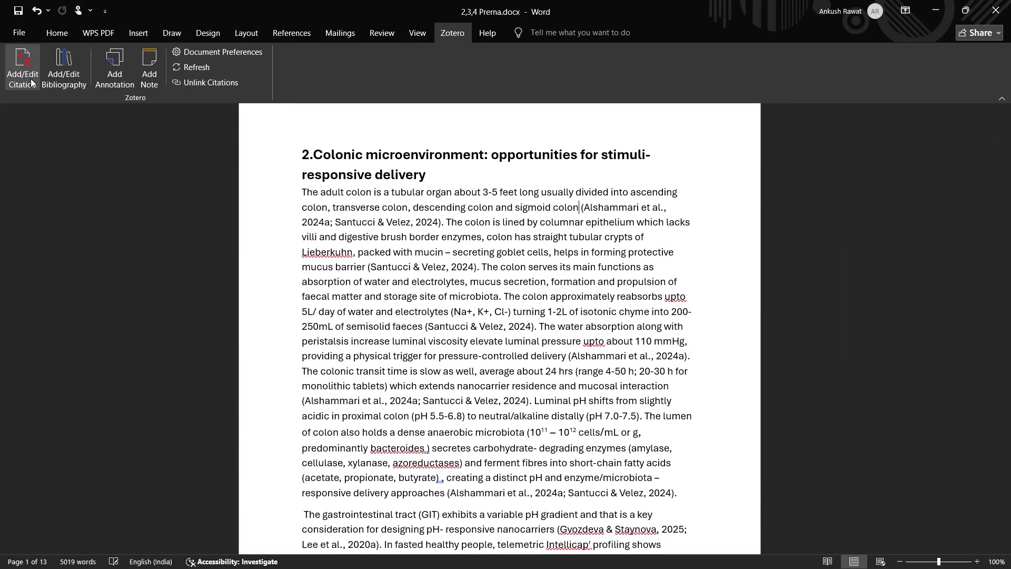
{"action": "left_click", "coordinate": [19, 72]}
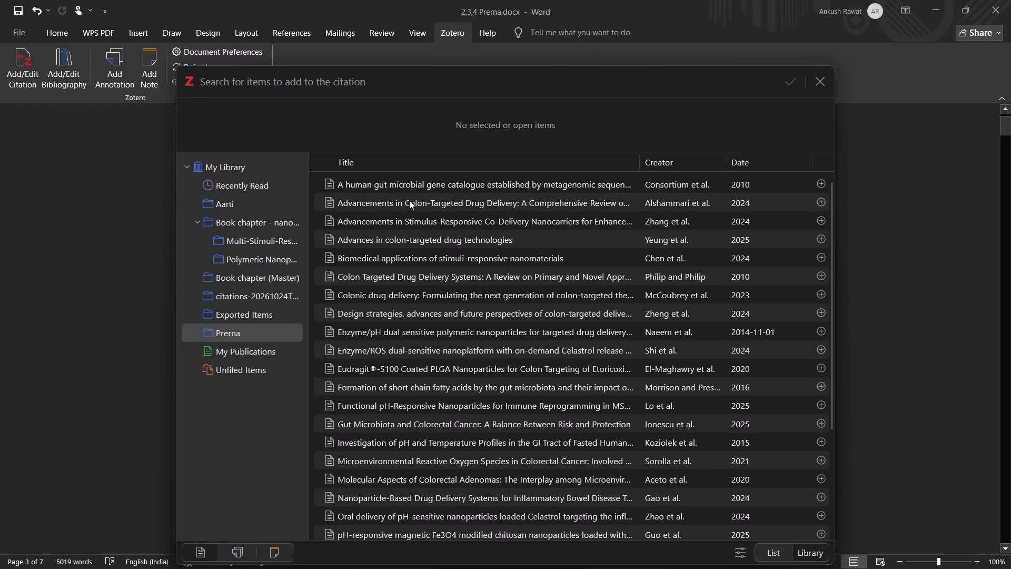
{"action": "left_click", "coordinate": [819, 199]}
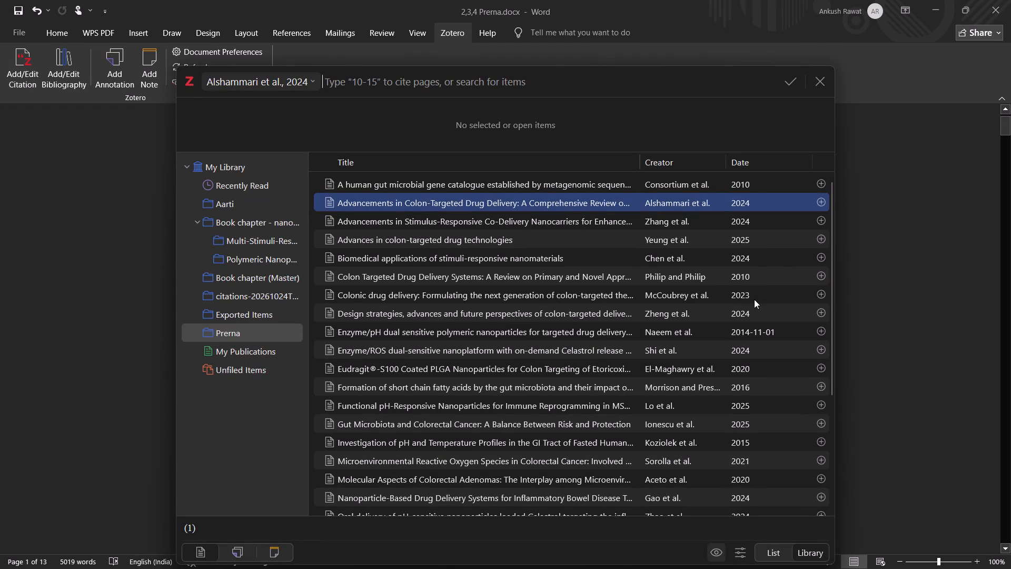
{"action": "scroll", "coordinate": [774, 360], "scroll_direction": "down", "scroll_amount": 2}
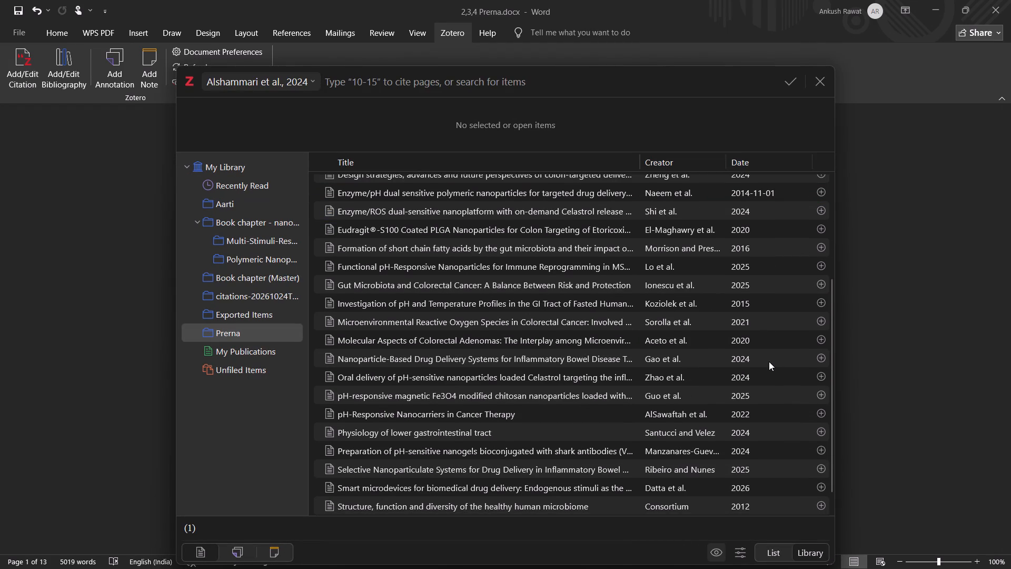
{"action": "scroll", "coordinate": [769, 362], "scroll_direction": "down", "scroll_amount": 3}
{"action": "left_click", "coordinate": [823, 408]}
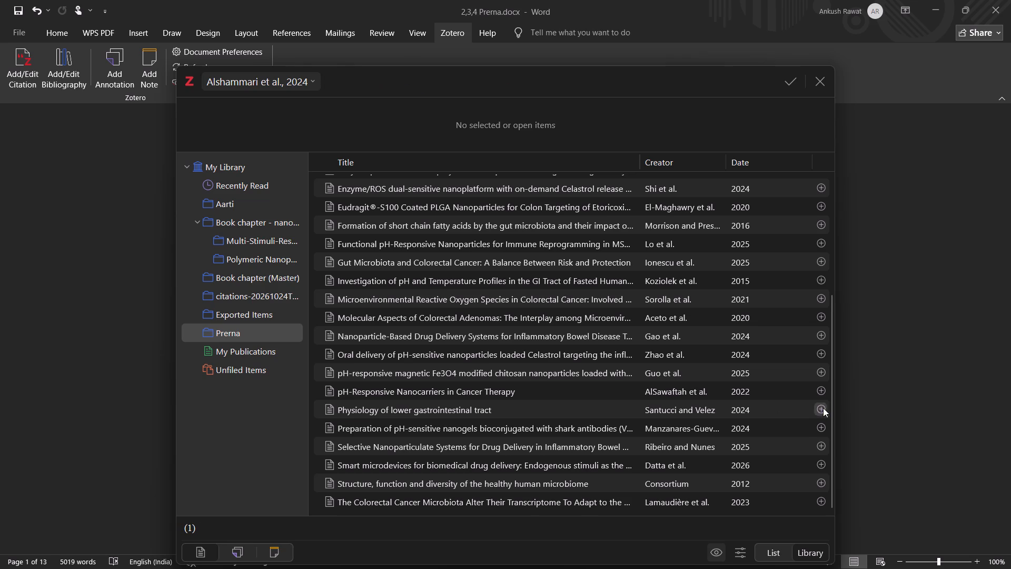
{"action": "left_click", "coordinate": [792, 86]}
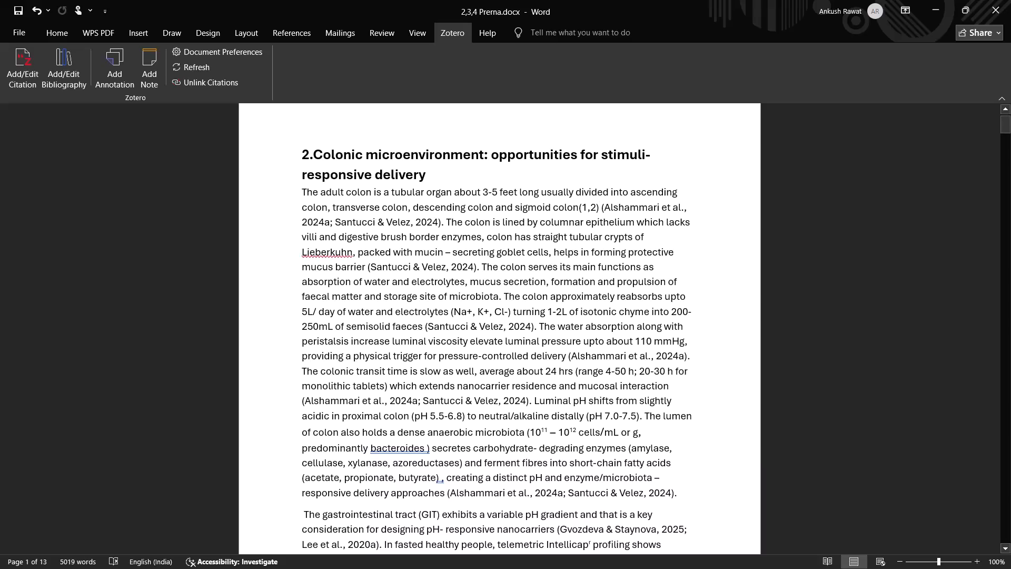
Delete the plain-text "(Alshammari et al., 2024a; Santucci & Velez, 2024)." after the (1,2) citation and add a full stop and space before that citation.
{"action": "left_click", "coordinate": [440, 222]}
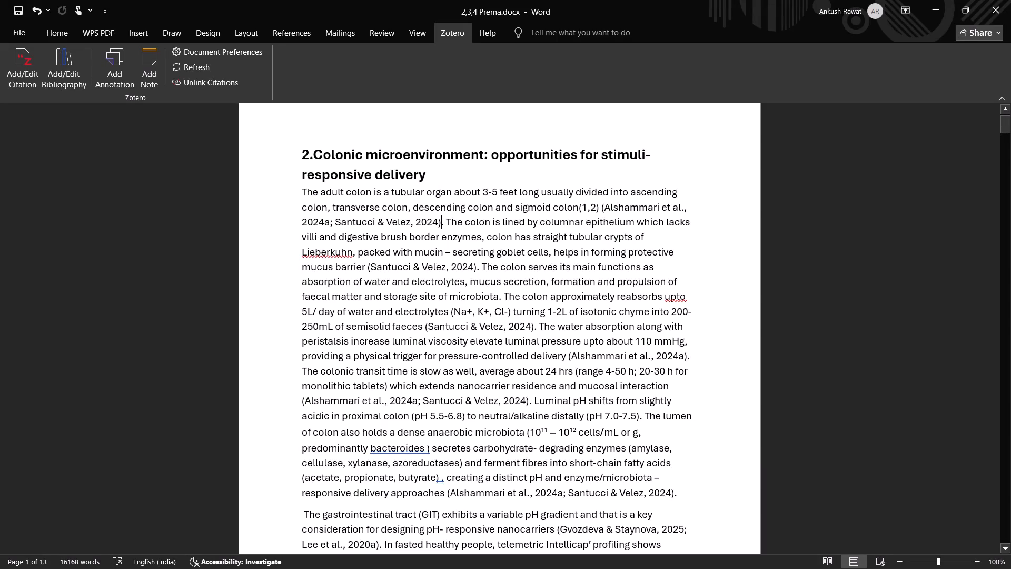
{"action": "left_click", "coordinate": [599, 206], "text": "shift"}
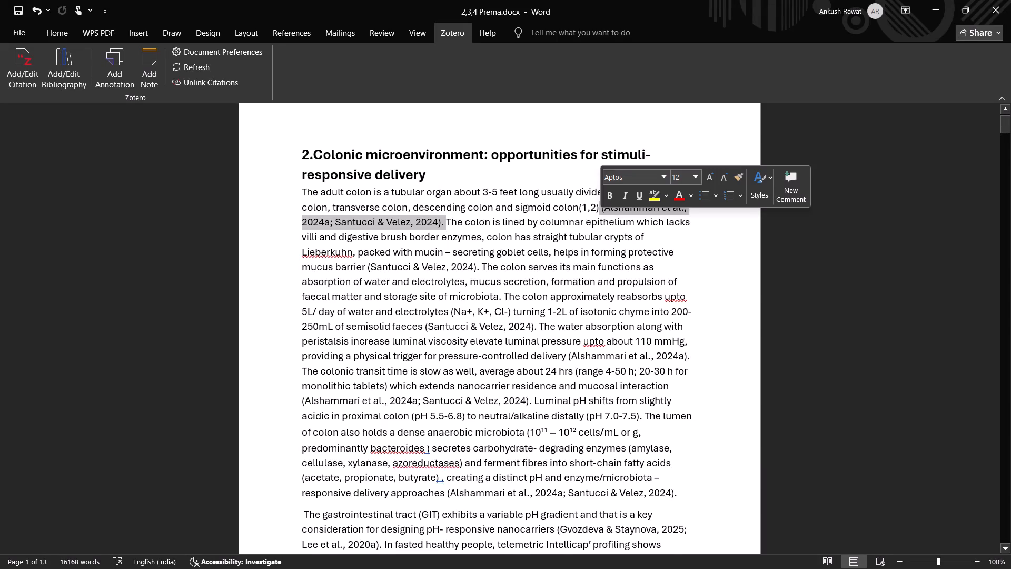
{"action": "key", "text": "BackSpace"}
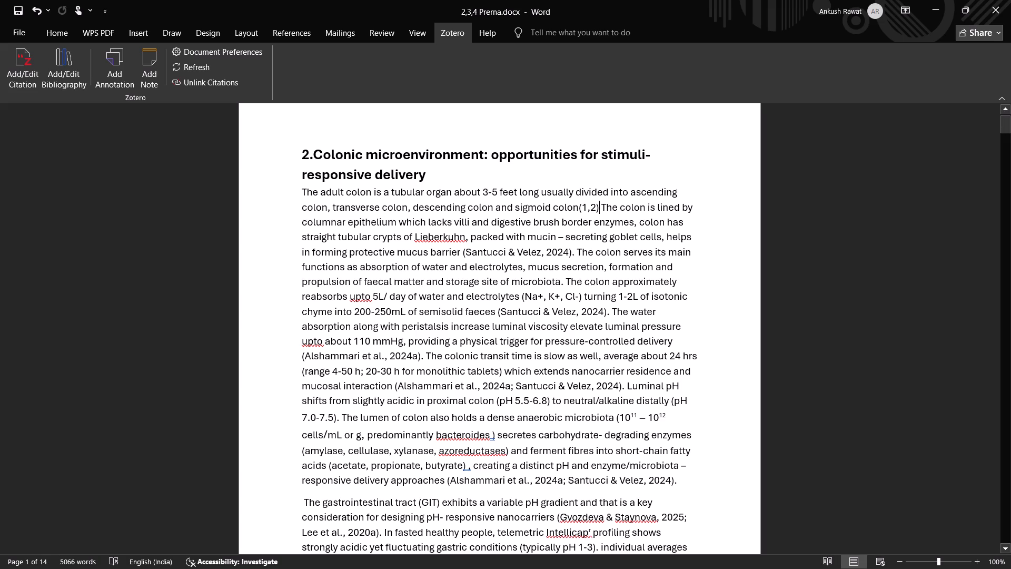
{"action": "left_click", "coordinate": [579, 211]}
{"action": "type", "text": "."}
{"action": "key", "text": "space"}
{"action": "double_click", "coordinate": [603, 213]}
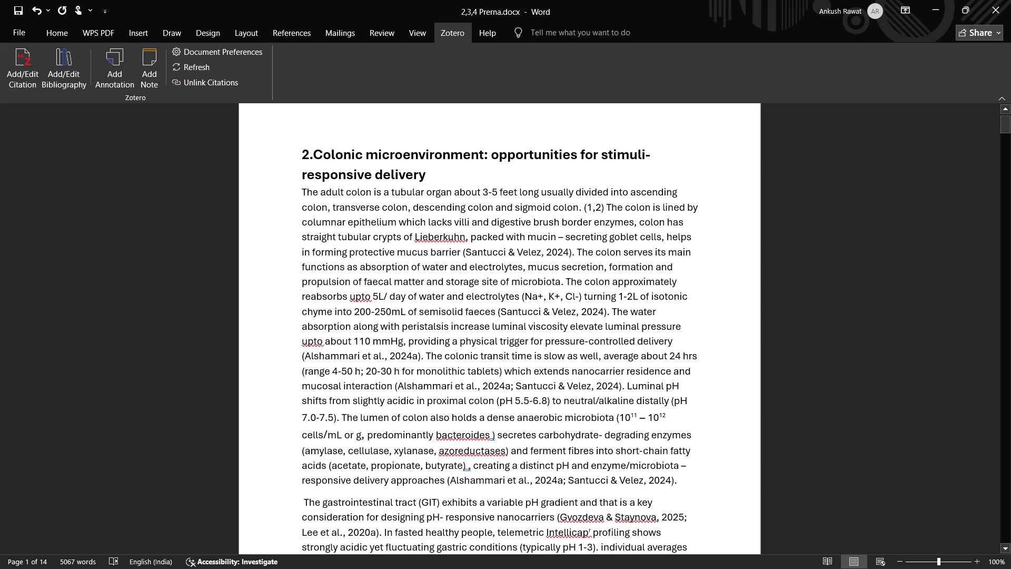
Insert a Zotero citation for Santucci and Velez 2024, "Physiology of lower gastrointestinal tract", after "protective mucus barrier".
{"action": "left_click", "coordinate": [572, 252]}
{"action": "left_click", "coordinate": [462, 252]}
{"action": "left_click", "coordinate": [18, 68]}
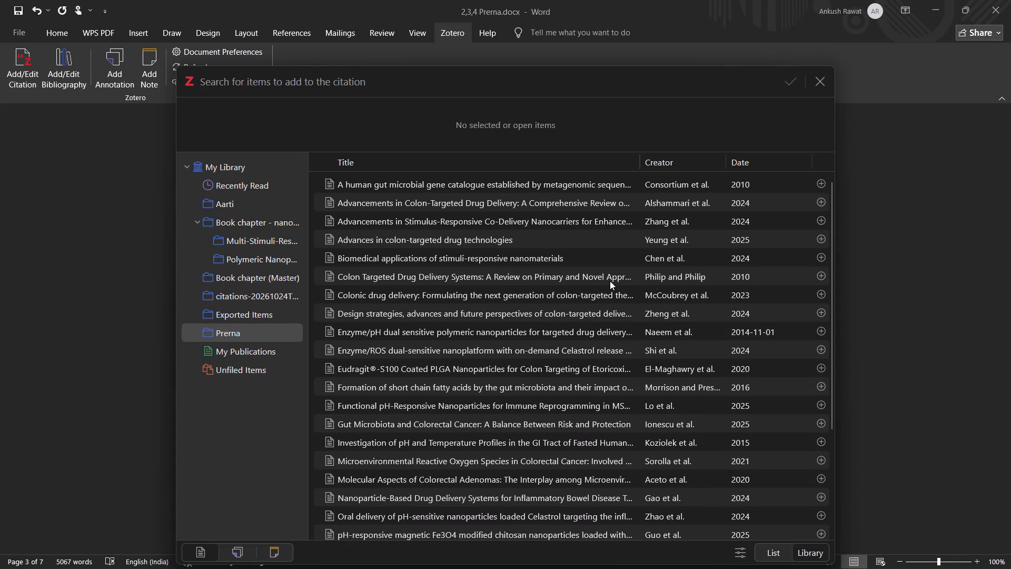
{"action": "scroll", "coordinate": [687, 250], "scroll_direction": "down", "scroll_amount": 6}
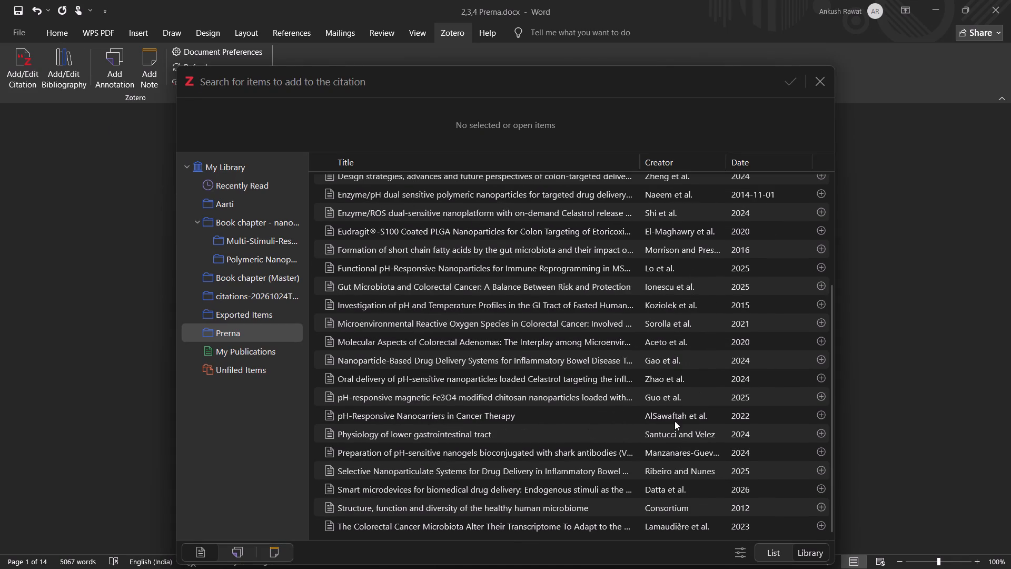
{"action": "left_click", "coordinate": [819, 433]}
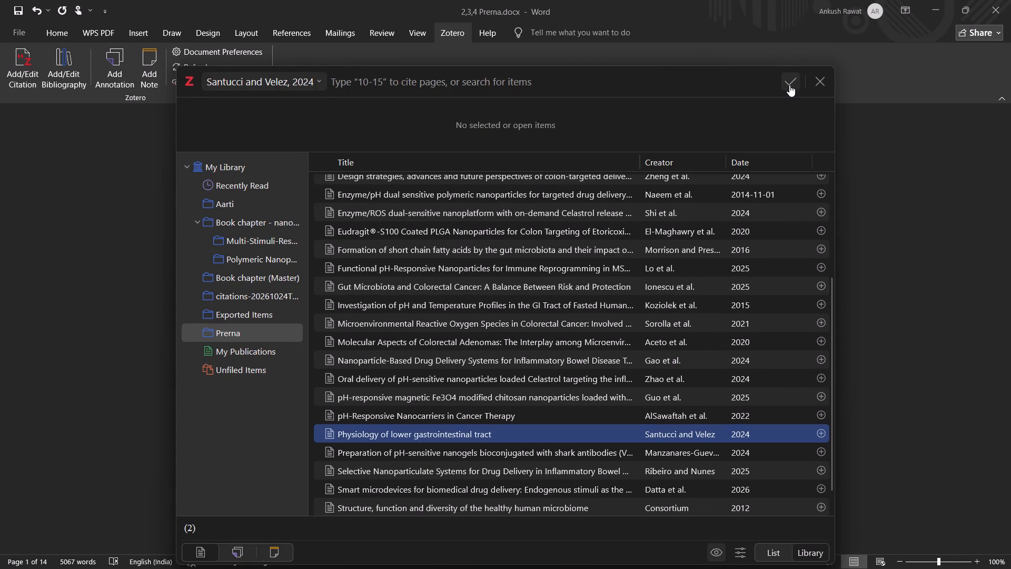
{"action": "left_click", "coordinate": [789, 85]}
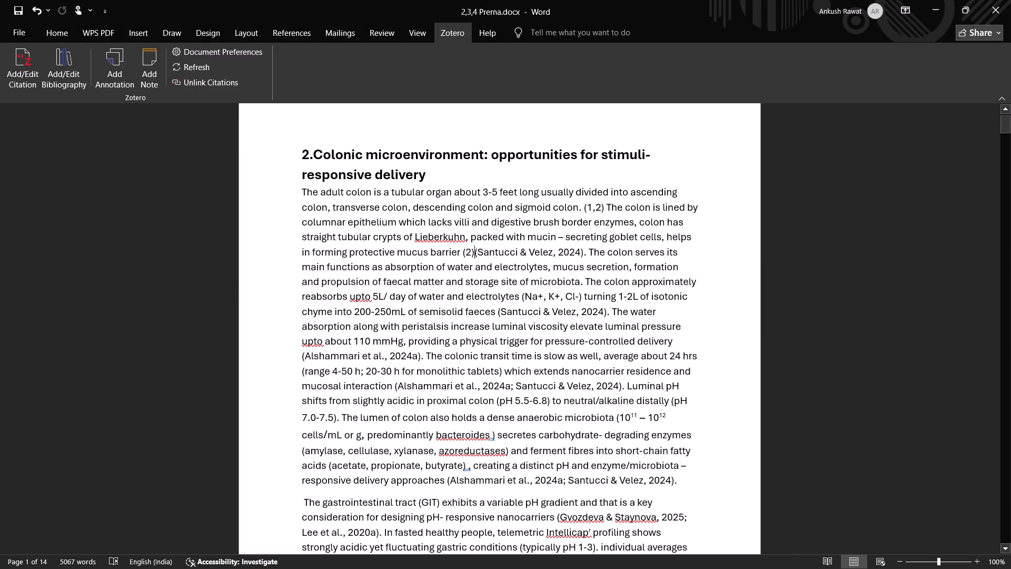
Delete the plain-text "(Santucci & Velez, 2024)." following the (2) citation after "protective mucus barrier".
{"action": "left_click_drag", "start_coordinate": [582, 254], "coordinate": [485, 252]}
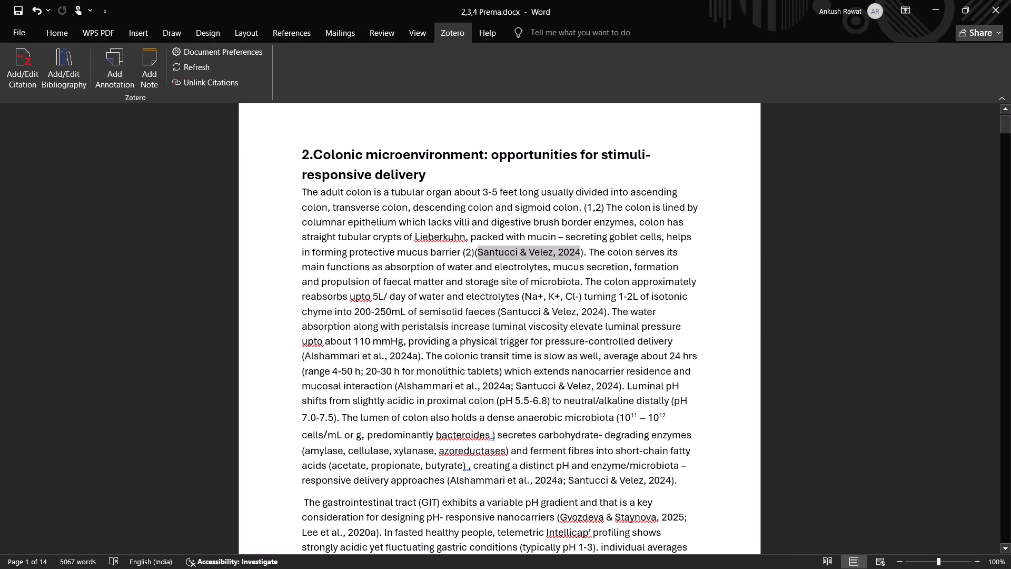
{"action": "left_click_drag", "start_coordinate": [485, 252], "coordinate": [475, 253]}
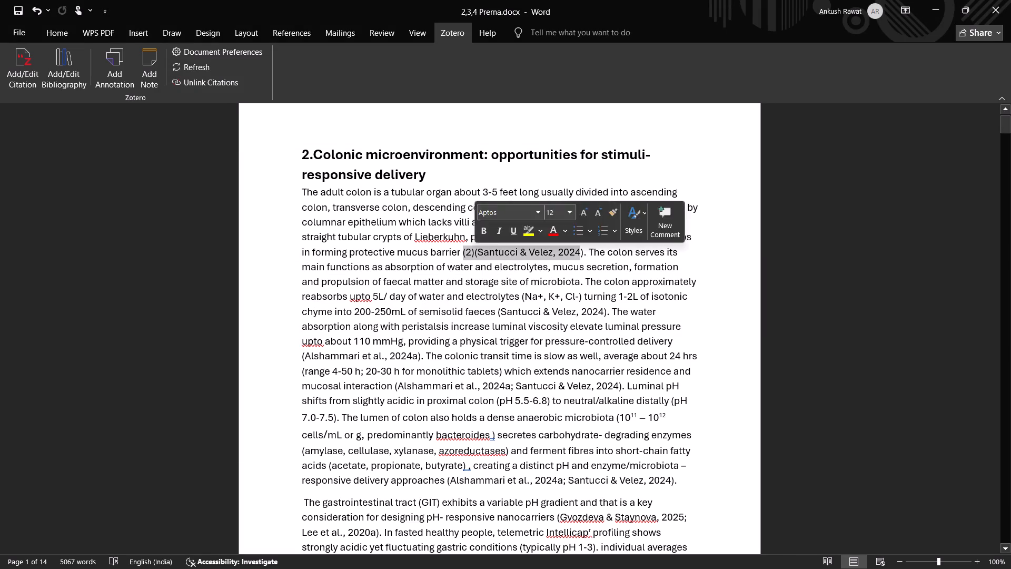
{"action": "left_click", "coordinate": [474, 253]}
{"action": "left_click_drag", "start_coordinate": [473, 253], "coordinate": [580, 251]}
{"action": "left_click", "coordinate": [581, 252]}
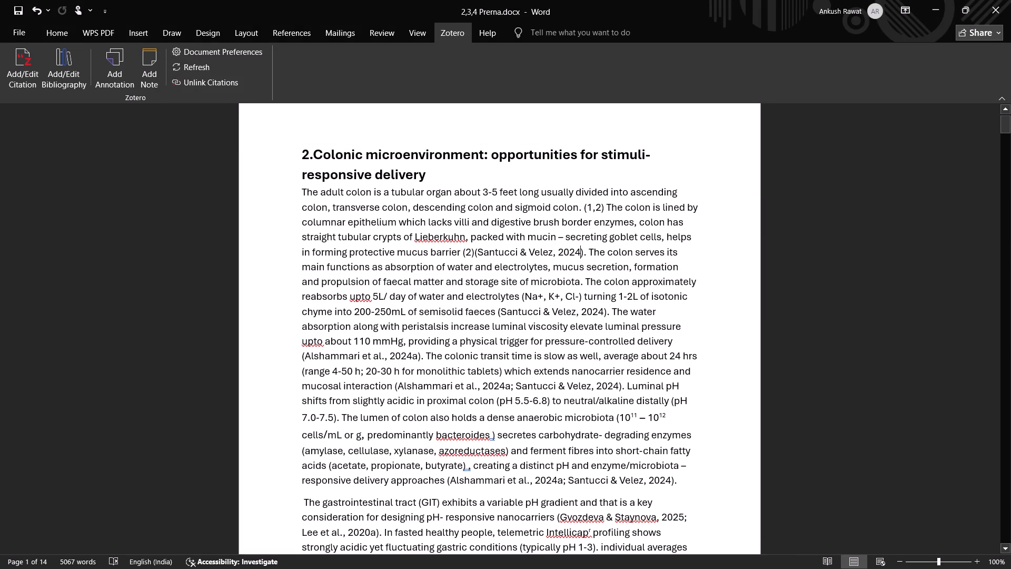
{"action": "left_click", "coordinate": [583, 253]}
{"action": "left_click", "coordinate": [475, 254], "text": "shift"}
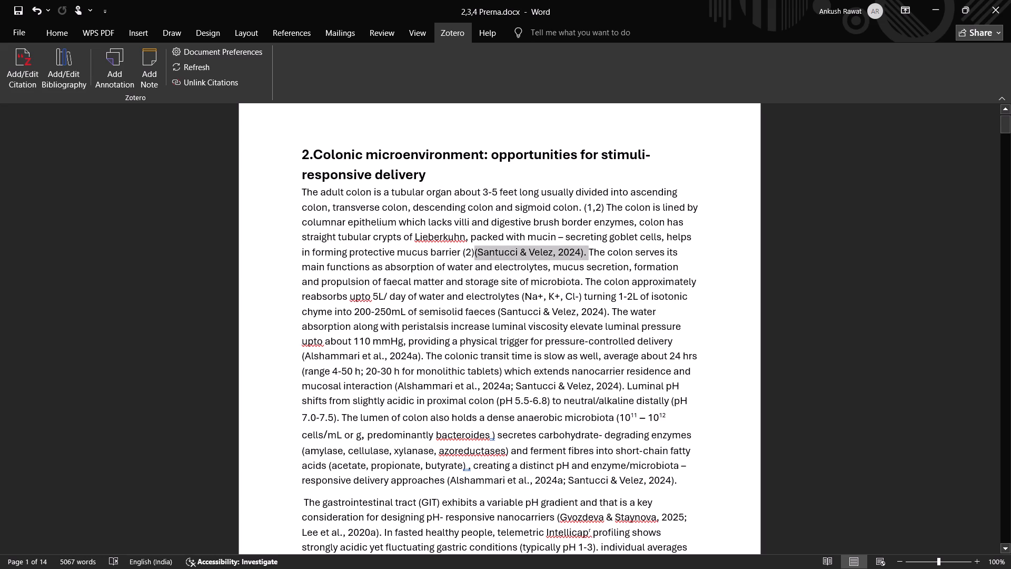
{"action": "key", "text": "BackSpace"}
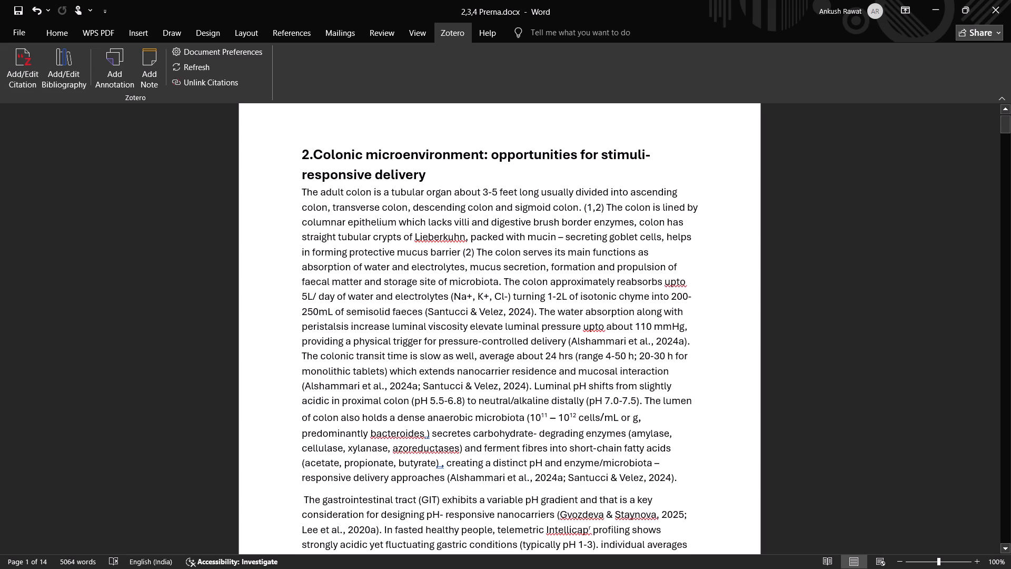
Add a full stop right after the (2) citation that follows "protective mucus barrier".
{"action": "left_click", "coordinate": [461, 257]}
{"action": "left_click", "coordinate": [464, 257]}
{"action": "left_click", "coordinate": [463, 256]}
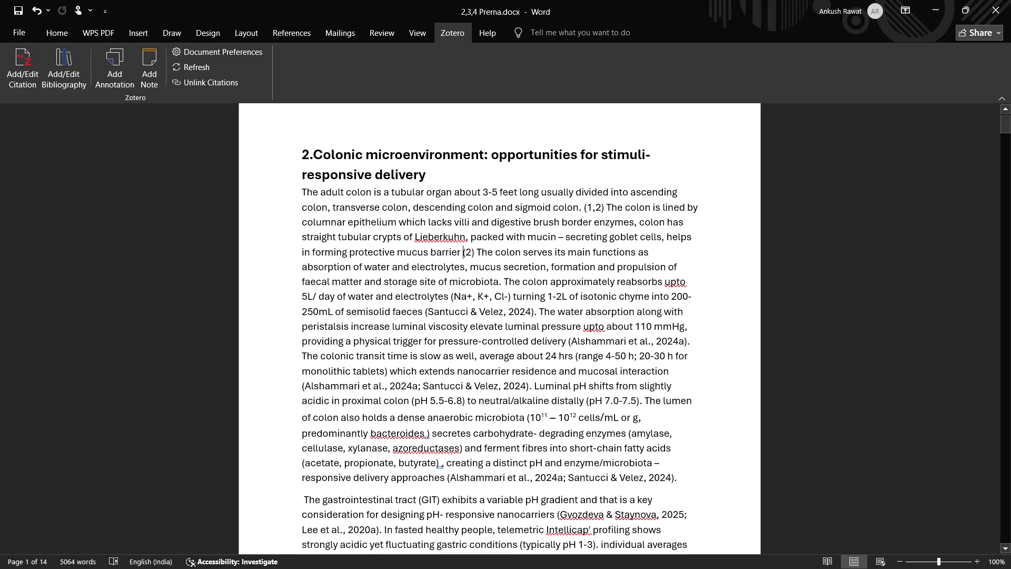
{"action": "left_click", "coordinate": [473, 255]}
{"action": "key", "text": "period"}
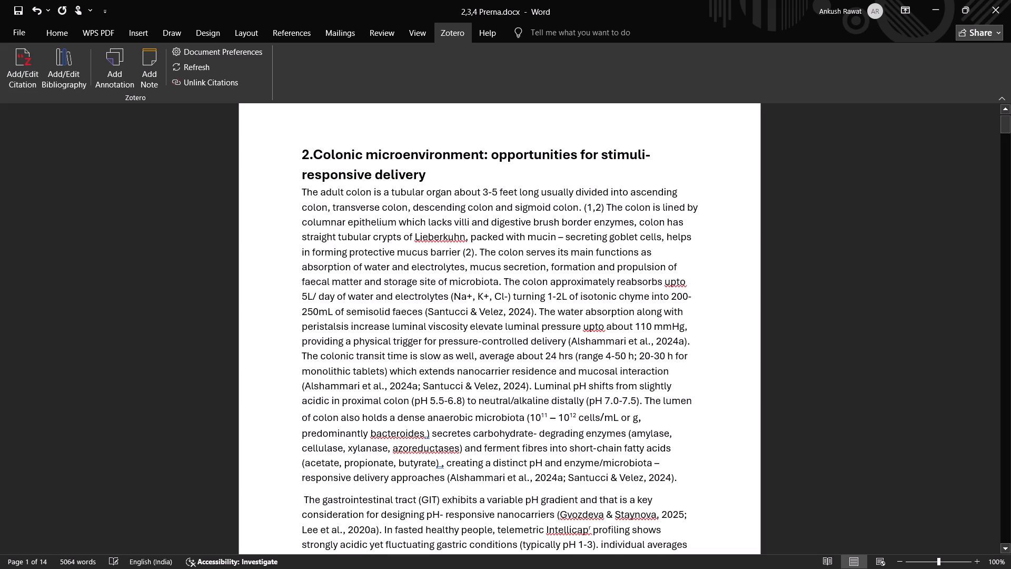
Refresh the document's Zotero citations and bibliography.
{"action": "left_click", "coordinate": [185, 68]}
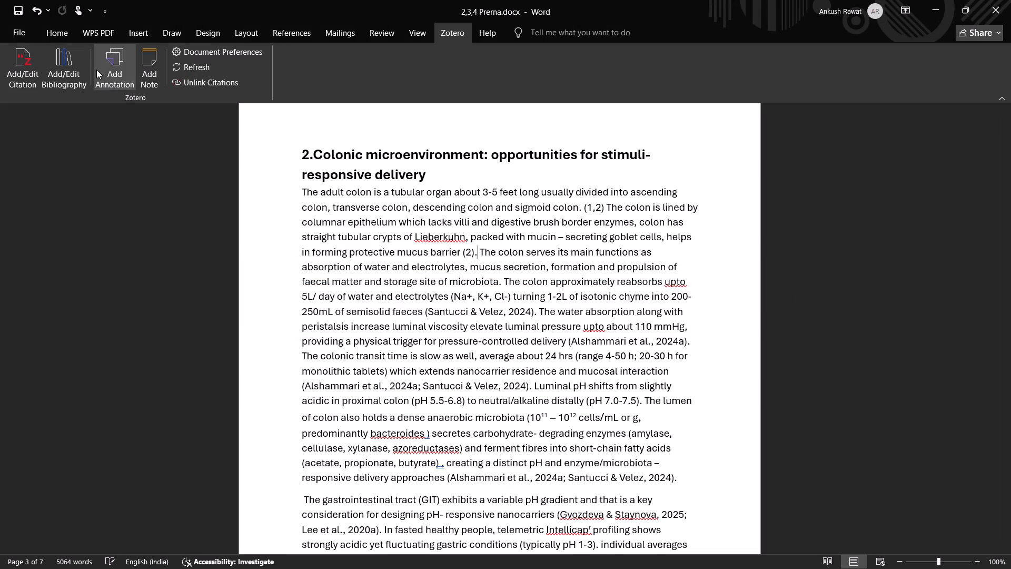
Check the references in the Zotero bibliography editor, then review the document's citations and reference lists through the "References 3,4" section.
{"action": "left_click", "coordinate": [64, 69]}
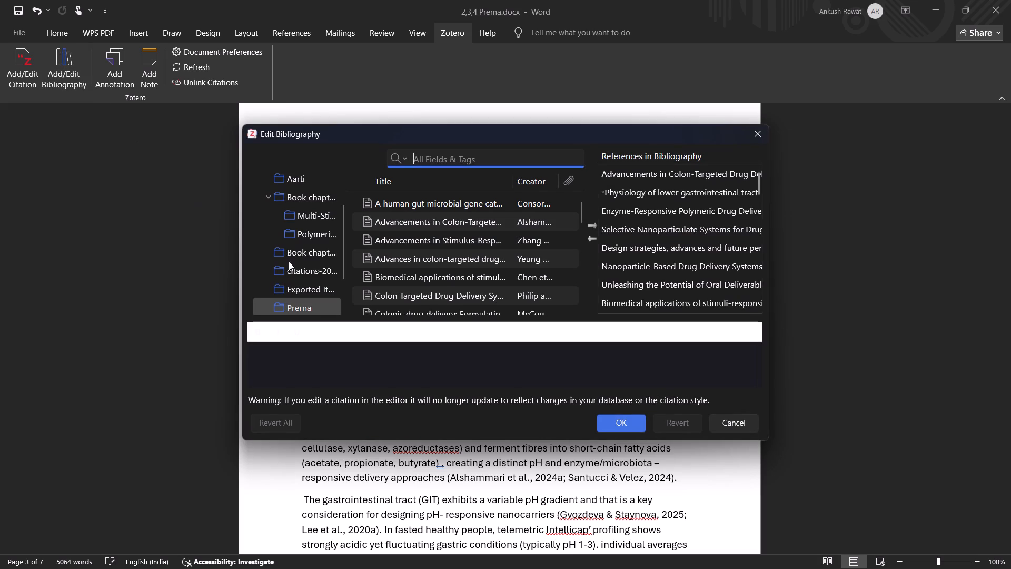
{"action": "left_click", "coordinate": [757, 139]}
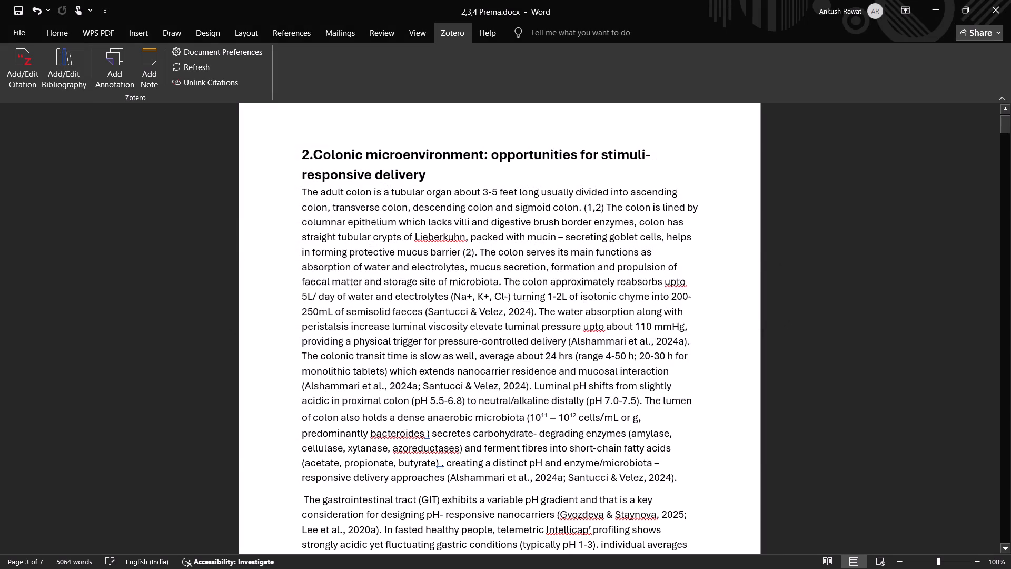
{"action": "scroll", "coordinate": [496, 300], "scroll_direction": "down", "scroll_amount": 2}
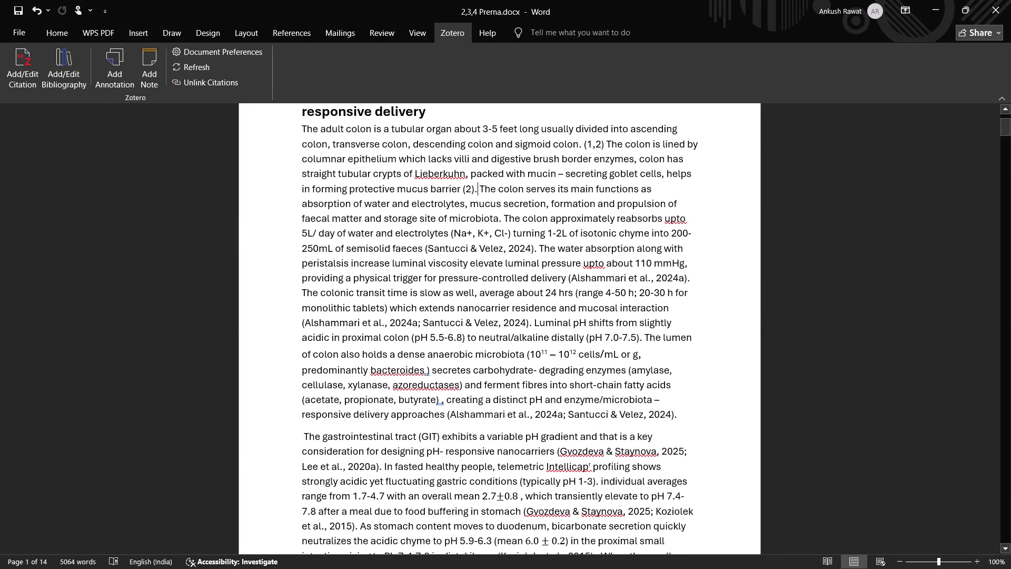
{"action": "scroll", "coordinate": [686, 220], "scroll_direction": "down", "scroll_amount": 2}
{"action": "middle_click_drag", "start_coordinate": [707, 222], "coordinate": [713, 429]}
{"action": "scroll", "coordinate": [725, 319], "scroll_direction": "down", "scroll_amount": 1}
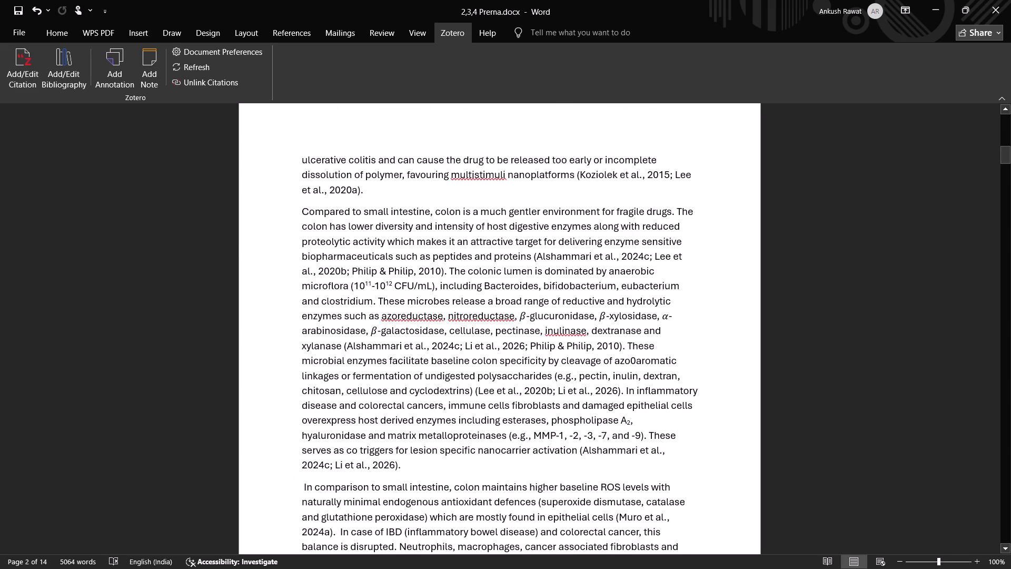
{"action": "middle_click_drag", "start_coordinate": [713, 429], "coordinate": [710, 448]}
{"action": "scroll", "coordinate": [715, 395], "scroll_direction": "down", "scroll_amount": 1}
{"action": "scroll", "coordinate": [715, 396], "scroll_direction": "up", "scroll_amount": 1}
{"action": "scroll", "coordinate": [714, 397], "scroll_direction": "down", "scroll_amount": 1}
{"action": "scroll", "coordinate": [713, 405], "scroll_direction": "up", "scroll_amount": 2}
{"action": "scroll", "coordinate": [713, 406], "scroll_direction": "down", "scroll_amount": 10}
{"action": "scroll", "coordinate": [709, 423], "scroll_direction": "up", "scroll_amount": 1}
{"action": "scroll", "coordinate": [709, 423], "scroll_direction": "down", "scroll_amount": 2}
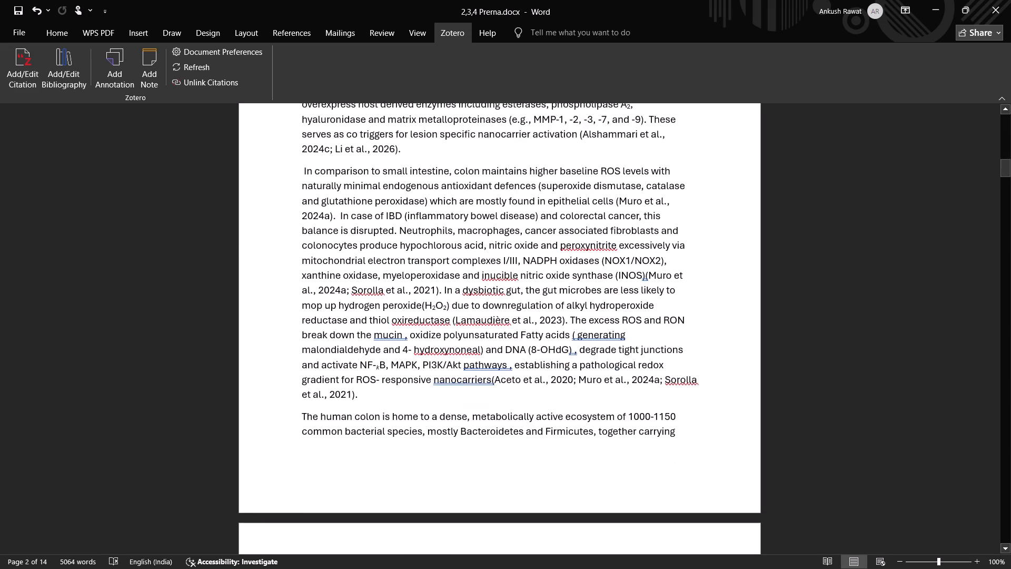
{"action": "scroll", "coordinate": [709, 423], "scroll_direction": "down", "scroll_amount": 2}
{"action": "scroll", "coordinate": [709, 423], "scroll_direction": "up", "scroll_amount": 1}
{"action": "scroll", "coordinate": [709, 423], "scroll_direction": "down", "scroll_amount": 2}
{"action": "scroll", "coordinate": [709, 423], "scroll_direction": "up", "scroll_amount": 2}
{"action": "scroll", "coordinate": [709, 423], "scroll_direction": "down", "scroll_amount": 1}
{"action": "scroll", "coordinate": [709, 423], "scroll_direction": "up", "scroll_amount": 1}
{"action": "scroll", "coordinate": [709, 423], "scroll_direction": "down", "scroll_amount": 3}
{"action": "scroll", "coordinate": [709, 423], "scroll_direction": "up", "scroll_amount": 1}
{"action": "scroll", "coordinate": [709, 423], "scroll_direction": "down", "scroll_amount": 1}
{"action": "scroll", "coordinate": [709, 423], "scroll_direction": "up", "scroll_amount": 1}
{"action": "scroll", "coordinate": [709, 423], "scroll_direction": "down", "scroll_amount": 4}
{"action": "scroll", "coordinate": [708, 423], "scroll_direction": "up", "scroll_amount": 1}
{"action": "scroll", "coordinate": [708, 423], "scroll_direction": "down", "scroll_amount": 1}
{"action": "scroll", "coordinate": [708, 423], "scroll_direction": "up", "scroll_amount": 1}
{"action": "scroll", "coordinate": [708, 423], "scroll_direction": "down", "scroll_amount": 1}
{"action": "scroll", "coordinate": [708, 423], "scroll_direction": "up", "scroll_amount": 2}
{"action": "scroll", "coordinate": [708, 423], "scroll_direction": "down", "scroll_amount": 6}
{"action": "scroll", "coordinate": [708, 422], "scroll_direction": "up", "scroll_amount": 1}
{"action": "scroll", "coordinate": [708, 422], "scroll_direction": "down", "scroll_amount": 2}
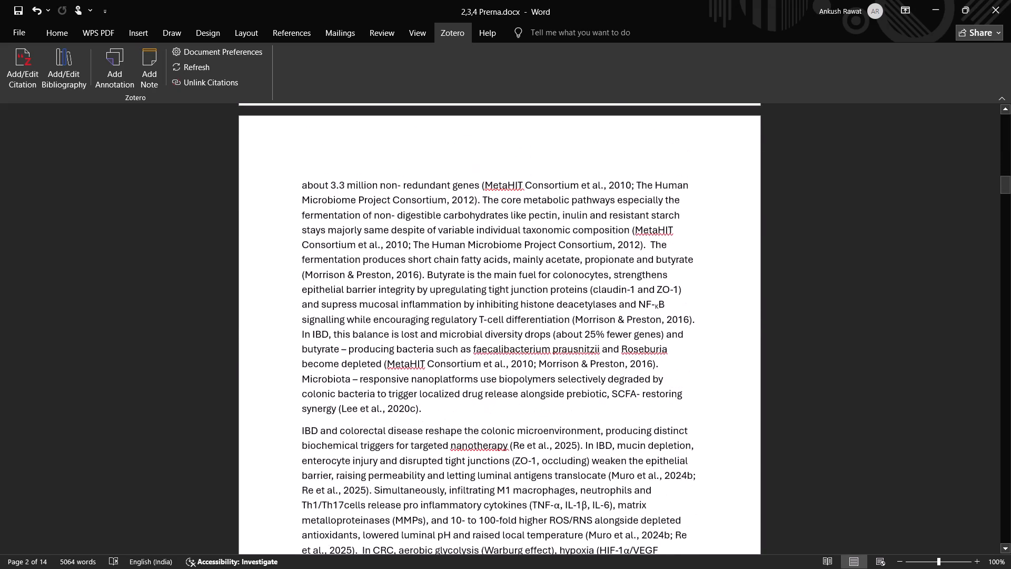
{"action": "scroll", "coordinate": [706, 428], "scroll_direction": "down", "scroll_amount": 3}
{"action": "scroll", "coordinate": [685, 434], "scroll_direction": "up", "scroll_amount": 1}
{"action": "scroll", "coordinate": [685, 434], "scroll_direction": "down", "scroll_amount": 5}
{"action": "scroll", "coordinate": [683, 439], "scroll_direction": "up", "scroll_amount": 1}
{"action": "scroll", "coordinate": [683, 443], "scroll_direction": "down", "scroll_amount": 3}
{"action": "scroll", "coordinate": [679, 448], "scroll_direction": "up", "scroll_amount": 1}
{"action": "scroll", "coordinate": [679, 448], "scroll_direction": "down", "scroll_amount": 1}
{"action": "scroll", "coordinate": [679, 448], "scroll_direction": "up", "scroll_amount": 1}
{"action": "scroll", "coordinate": [679, 448], "scroll_direction": "down", "scroll_amount": 1}
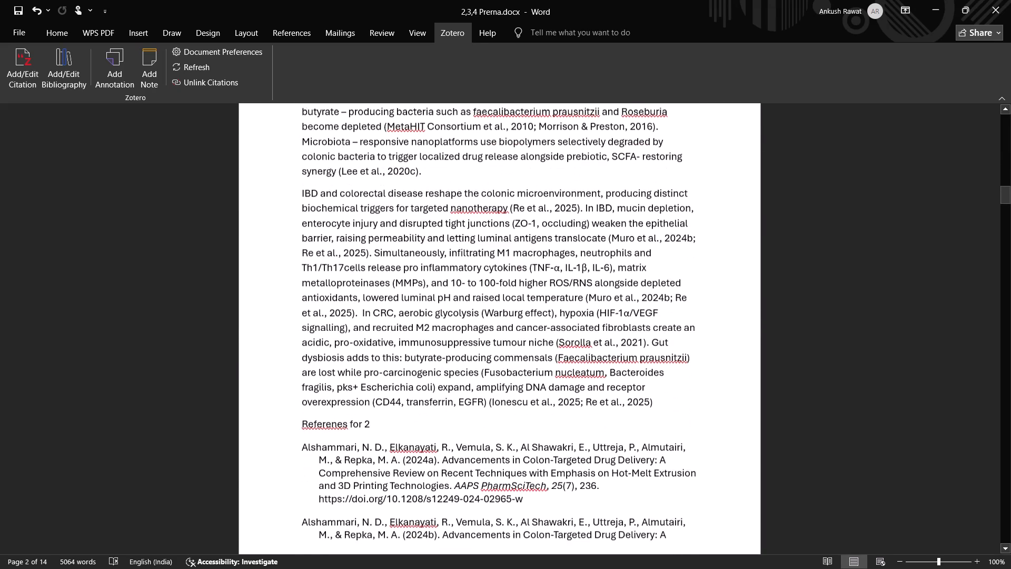
{"action": "scroll", "coordinate": [679, 450], "scroll_direction": "down", "scroll_amount": 14}
{"action": "scroll", "coordinate": [678, 449], "scroll_direction": "up", "scroll_amount": 1}
{"action": "scroll", "coordinate": [678, 449], "scroll_direction": "down", "scroll_amount": 6}
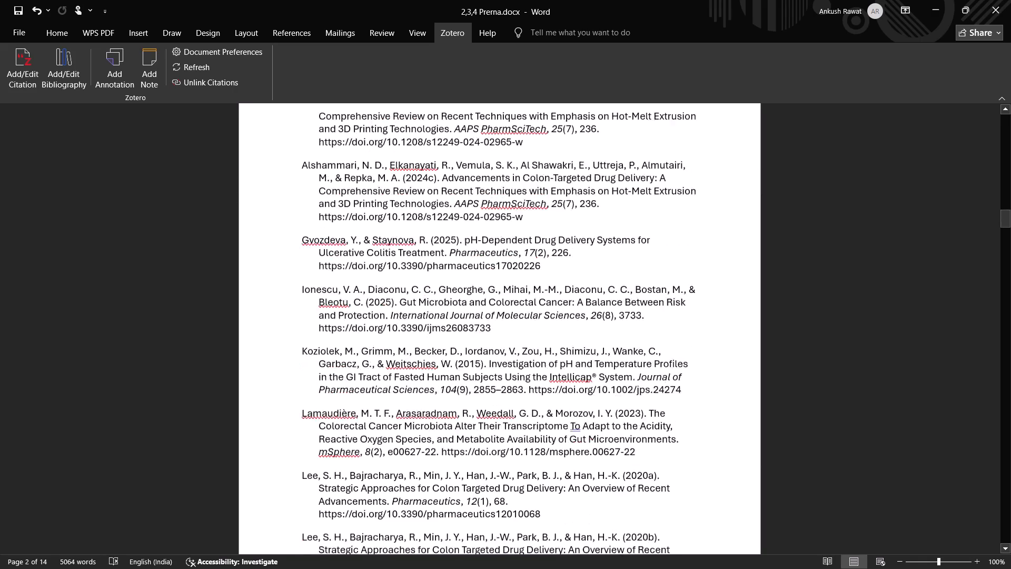
{"action": "scroll", "coordinate": [678, 449], "scroll_direction": "down", "scroll_amount": 6}
{"action": "scroll", "coordinate": [677, 449], "scroll_direction": "up", "scroll_amount": 1}
{"action": "scroll", "coordinate": [677, 449], "scroll_direction": "down", "scroll_amount": 2}
{"action": "scroll", "coordinate": [677, 449], "scroll_direction": "up", "scroll_amount": 1}
{"action": "scroll", "coordinate": [677, 449], "scroll_direction": "down", "scroll_amount": 6}
{"action": "scroll", "coordinate": [676, 448], "scroll_direction": "up", "scroll_amount": 1}
{"action": "scroll", "coordinate": [675, 448], "scroll_direction": "down", "scroll_amount": 7}
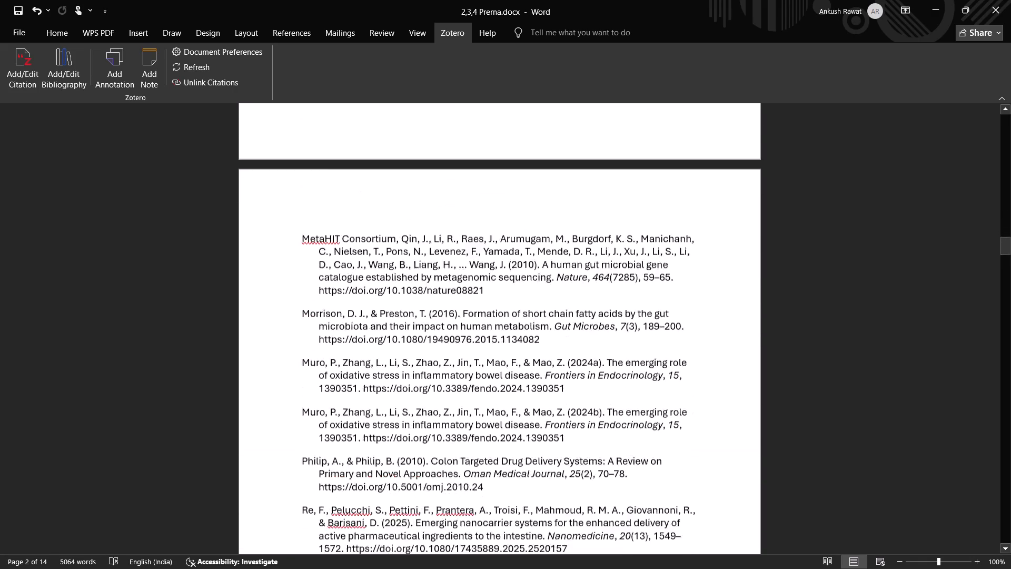
{"action": "scroll", "coordinate": [674, 448], "scroll_direction": "down", "scroll_amount": 8}
{"action": "scroll", "coordinate": [674, 437], "scroll_direction": "up", "scroll_amount": 1}
{"action": "scroll", "coordinate": [674, 437], "scroll_direction": "down", "scroll_amount": 7}
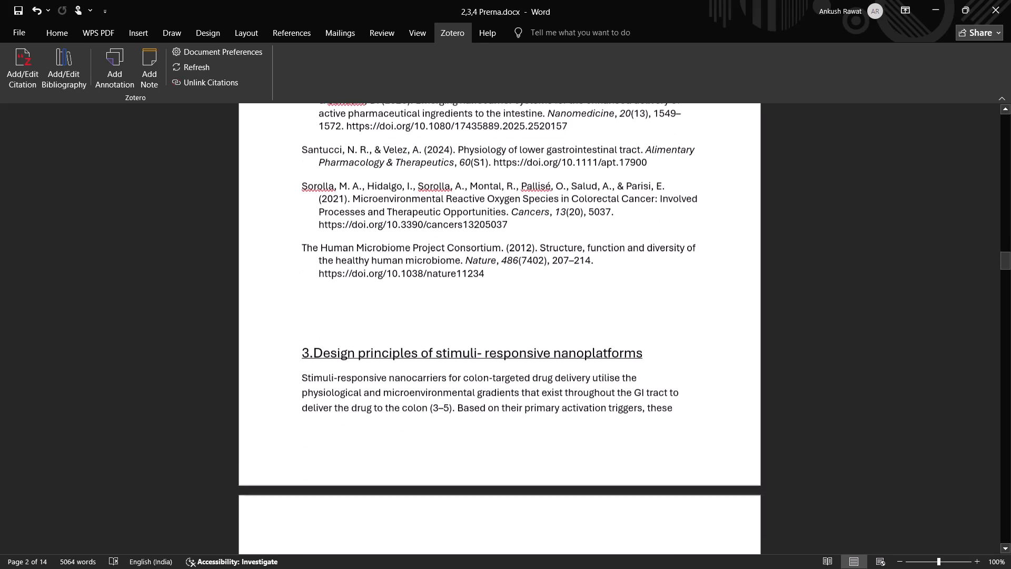
{"action": "scroll", "coordinate": [672, 439], "scroll_direction": "down", "scroll_amount": 1}
{"action": "scroll", "coordinate": [671, 443], "scroll_direction": "up", "scroll_amount": 1}
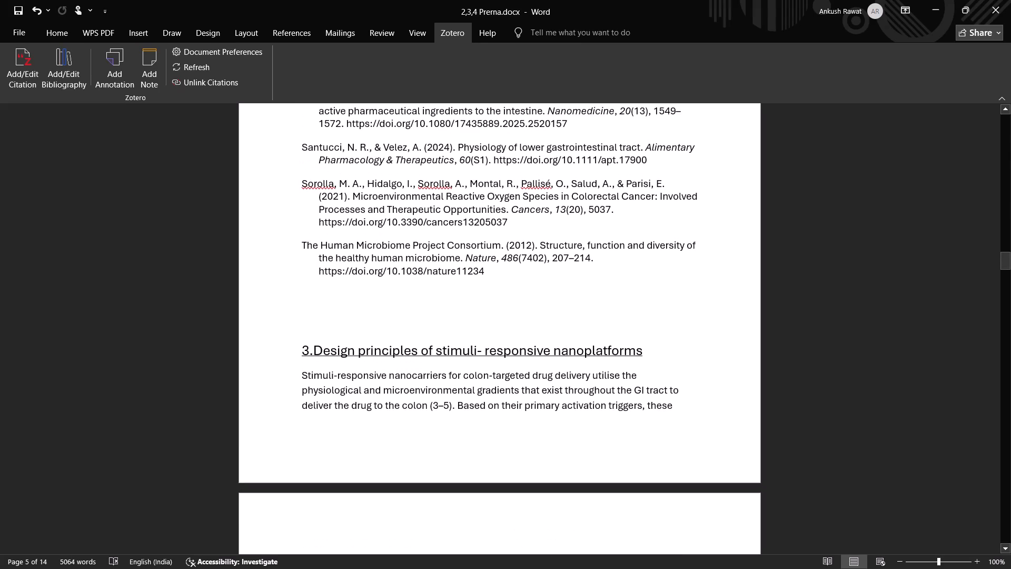
{"action": "scroll", "coordinate": [671, 443], "scroll_direction": "down", "scroll_amount": 2}
{"action": "scroll", "coordinate": [671, 443], "scroll_direction": "up", "scroll_amount": 2}
{"action": "scroll", "coordinate": [671, 443], "scroll_direction": "down", "scroll_amount": 7}
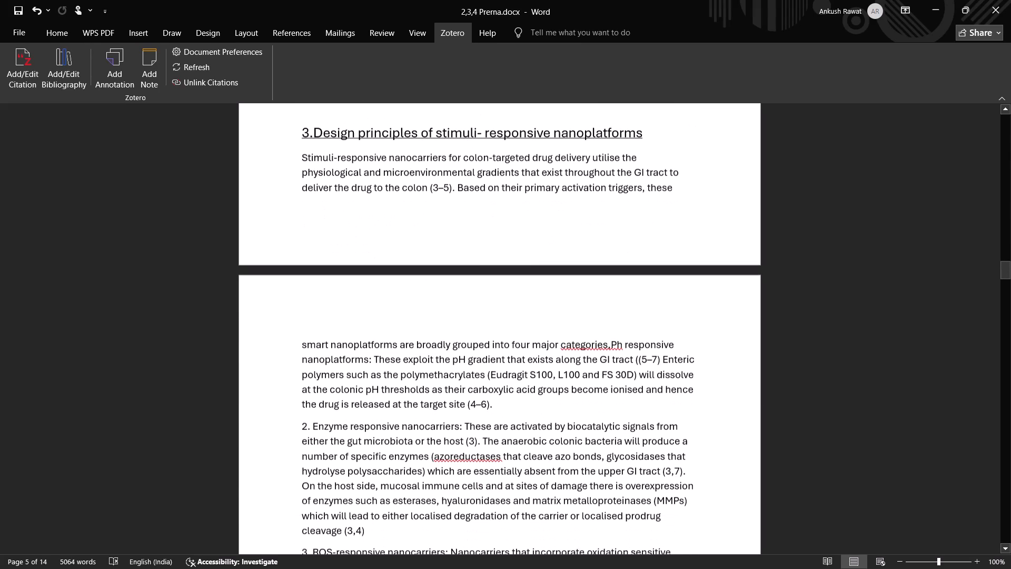
{"action": "scroll", "coordinate": [671, 443], "scroll_direction": "down", "scroll_amount": 3}
{"action": "scroll", "coordinate": [671, 443], "scroll_direction": "up", "scroll_amount": 1}
{"action": "scroll", "coordinate": [671, 443], "scroll_direction": "down", "scroll_amount": 2}
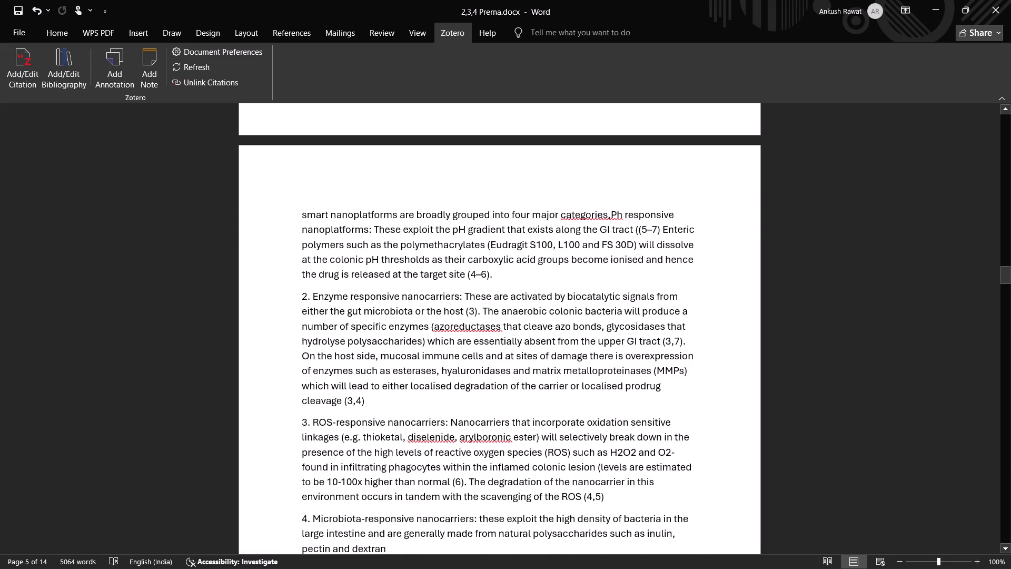
{"action": "scroll", "coordinate": [681, 421], "scroll_direction": "down", "scroll_amount": 1}
{"action": "scroll", "coordinate": [681, 421], "scroll_direction": "up", "scroll_amount": 1}
{"action": "scroll", "coordinate": [681, 421], "scroll_direction": "down", "scroll_amount": 1}
{"action": "scroll", "coordinate": [681, 421], "scroll_direction": "up", "scroll_amount": 1}
{"action": "scroll", "coordinate": [682, 419], "scroll_direction": "down", "scroll_amount": 1}
{"action": "left_click_drag", "start_coordinate": [1001, 276], "coordinate": [995, 380]}
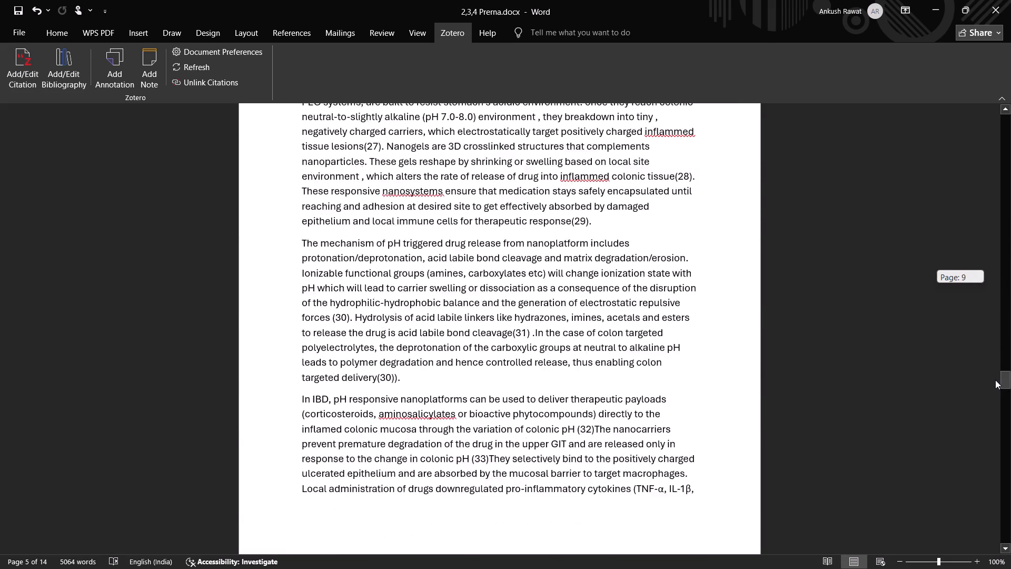
{"action": "left_click_drag", "start_coordinate": [995, 380], "coordinate": [990, 413]}
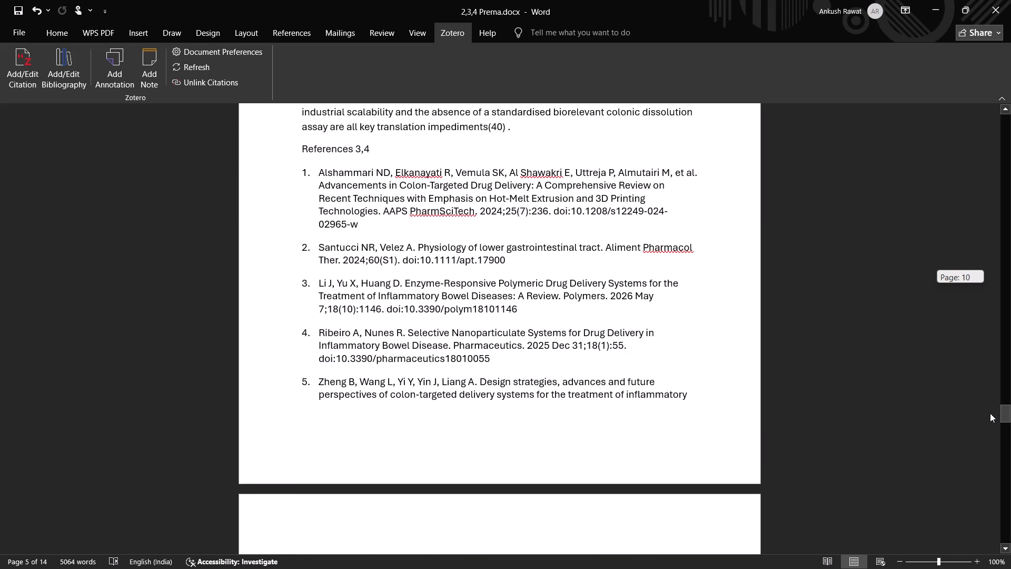
Insert a Zotero citation for Santucci and Velez 2024, "Physiology of lower gastrointestinal tract", after "semisolid faeces", with a space before it.
{"action": "left_click_drag", "start_coordinate": [990, 413], "coordinate": [956, 150]}
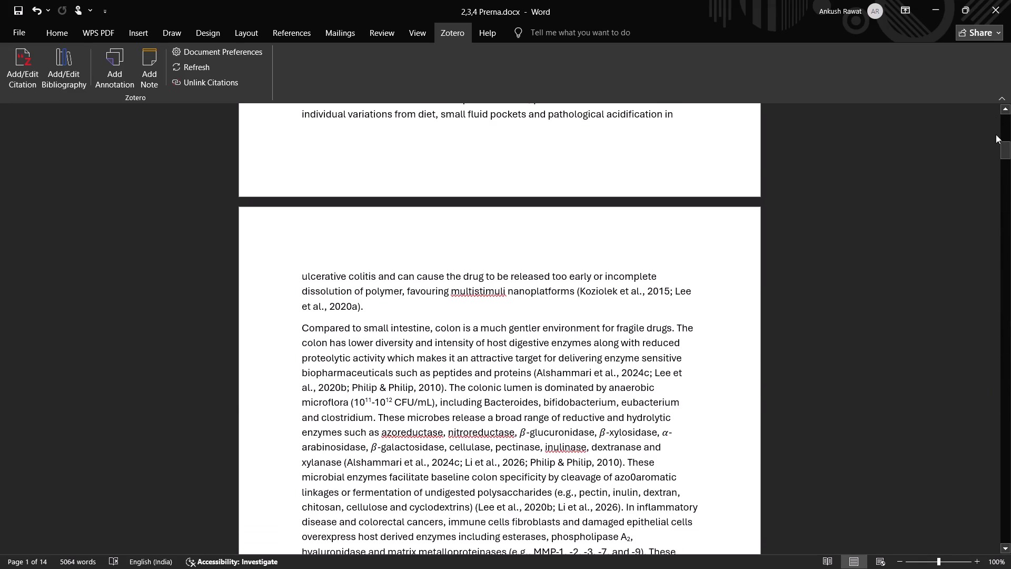
{"action": "left_click_drag", "start_coordinate": [1005, 150], "coordinate": [999, 90]}
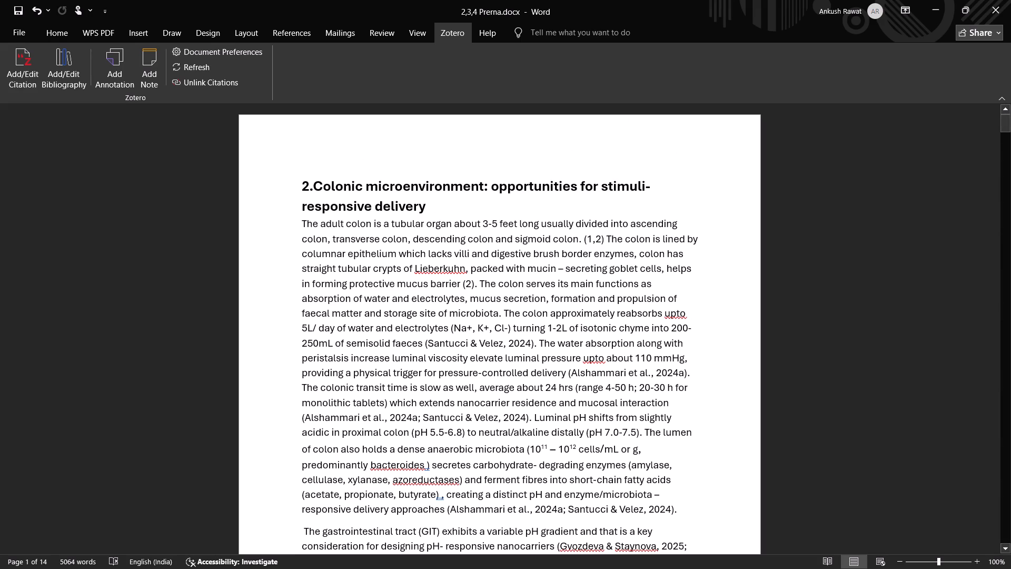
{"action": "left_click", "coordinate": [428, 342]}
{"action": "left_click", "coordinate": [423, 344]}
{"action": "left_click", "coordinate": [28, 73]}
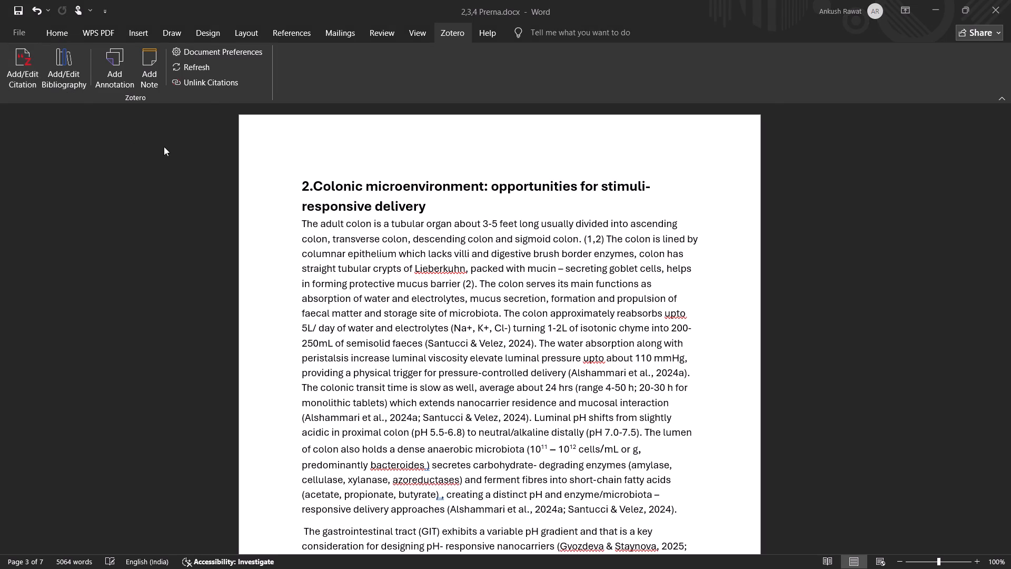
{"action": "scroll", "coordinate": [667, 265], "scroll_direction": "down", "scroll_amount": 2}
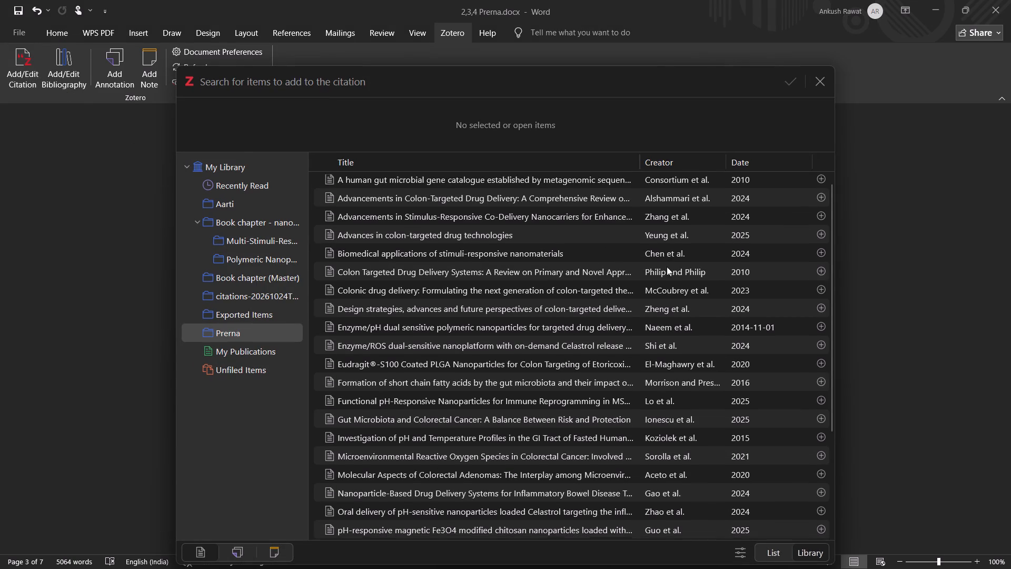
{"action": "scroll", "coordinate": [667, 267], "scroll_direction": "down", "scroll_amount": 4}
{"action": "scroll", "coordinate": [667, 273], "scroll_direction": "up", "scroll_amount": 1}
{"action": "scroll", "coordinate": [667, 273], "scroll_direction": "down", "scroll_amount": 2}
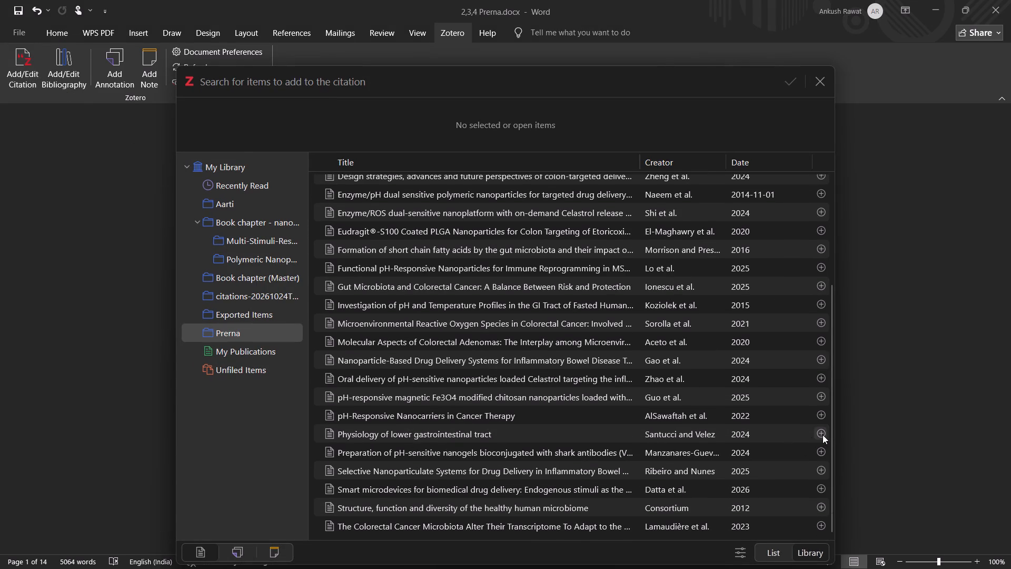
{"action": "left_click", "coordinate": [822, 434]}
{"action": "left_click", "coordinate": [781, 86]}
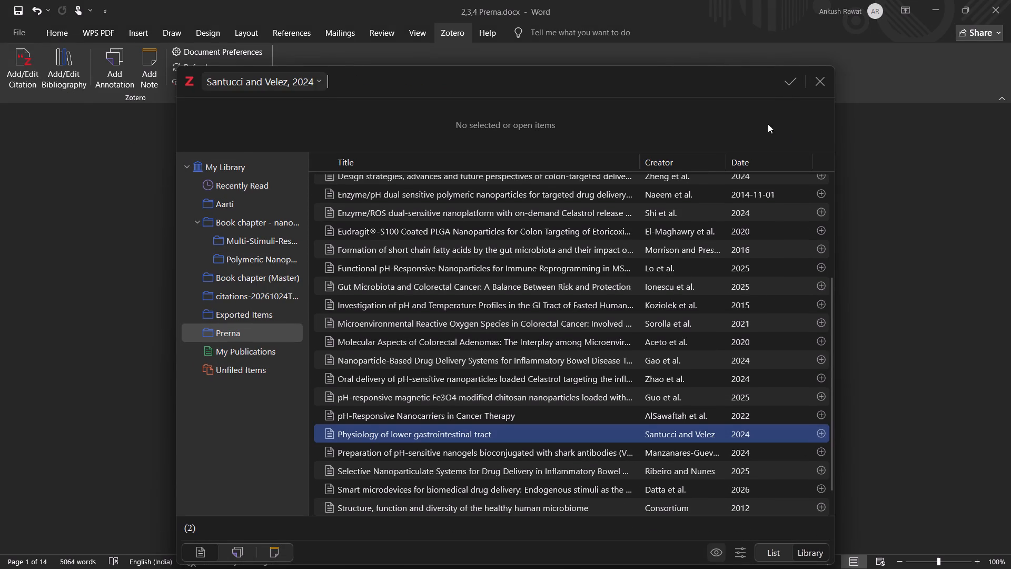
{"action": "left_click", "coordinate": [786, 84]}
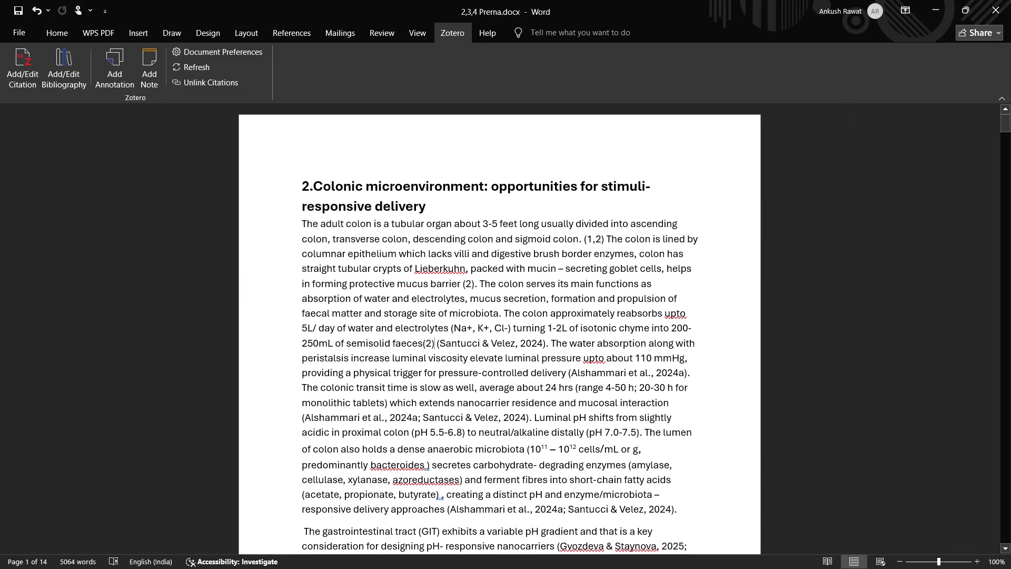
{"action": "left_click", "coordinate": [421, 345]}
{"action": "key", "text": "space"}
Delete the plain-text "(Santucci & Velez, 2024)." after the "semisolid faeces" (2) citation and end that citation with a full stop and space.
{"action": "left_click_drag", "start_coordinate": [438, 344], "coordinate": [450, 346]}
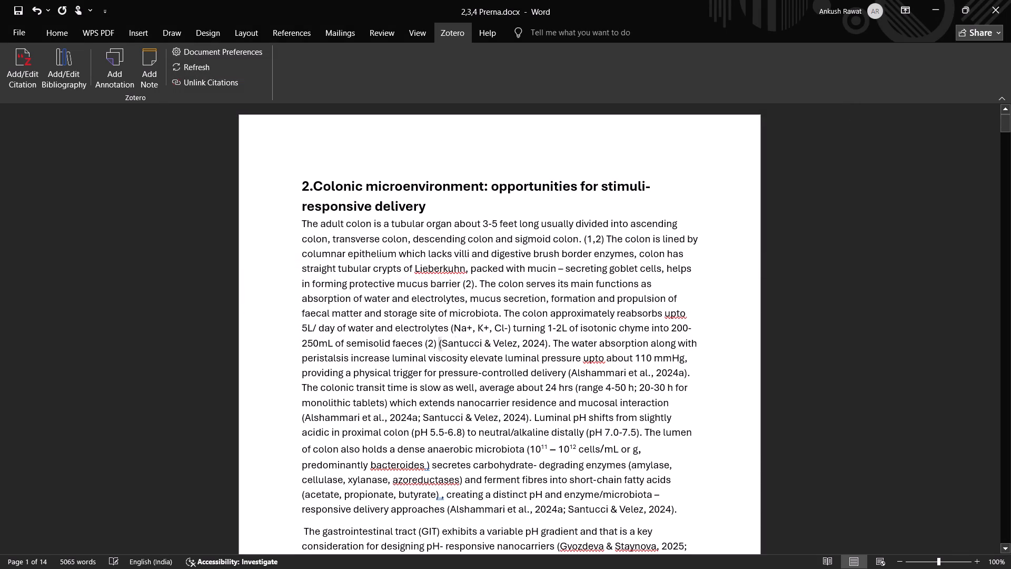
{"action": "left_click_drag", "start_coordinate": [450, 346], "coordinate": [546, 344]}
{"action": "left_click", "coordinate": [547, 344]}
{"action": "left_click_drag", "start_coordinate": [547, 344], "coordinate": [438, 344]}
{"action": "key", "text": "BackSpace"}
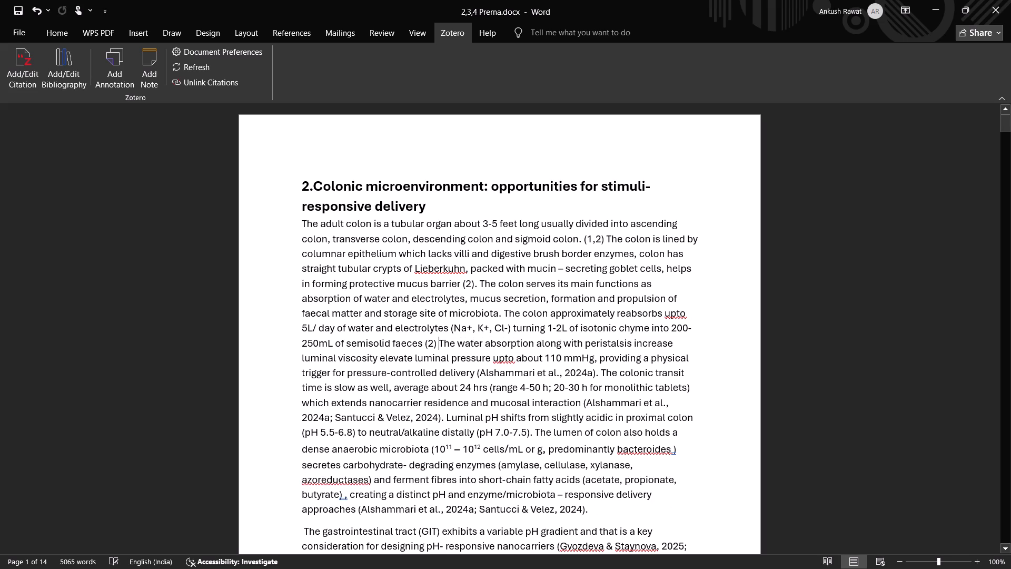
{"action": "key", "text": "BackSpace"}
{"action": "type", "text": "."}
{"action": "key", "text": "space"}
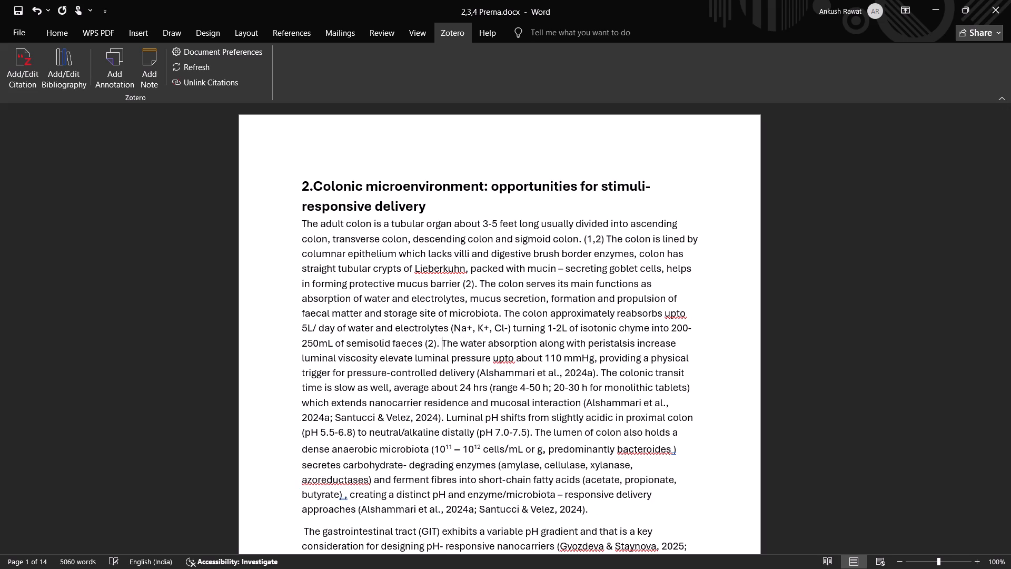
{"action": "left_click", "coordinate": [424, 344]}
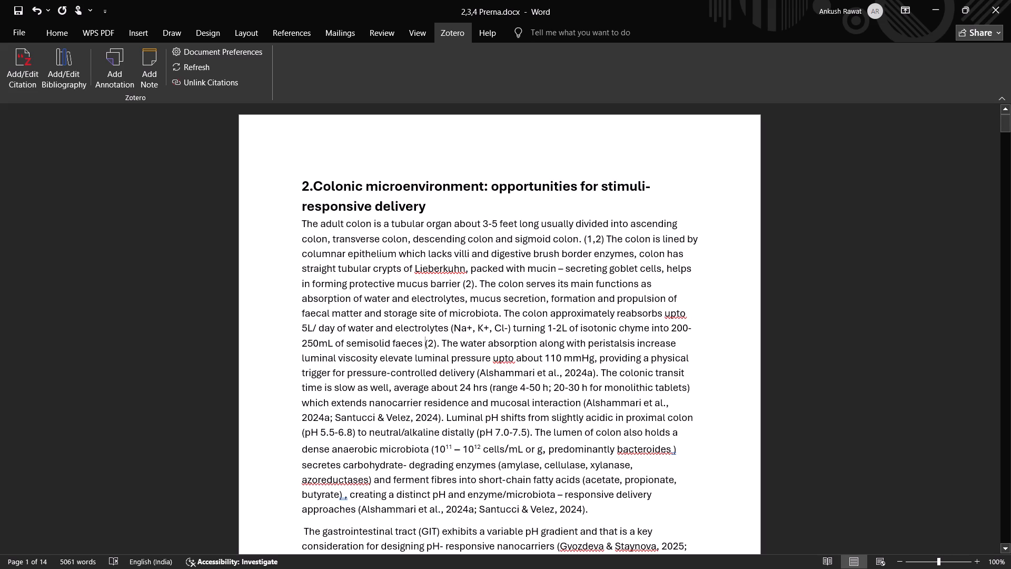
Move the full stop after "sigmoid colon" so that it follows the (1,2) citation.
{"action": "left_click", "coordinate": [474, 372]}
{"action": "left_click", "coordinate": [582, 241]}
{"action": "key", "text": "BackSpace"}
{"action": "key", "text": "Right"}
{"action": "key", "text": "Right"}
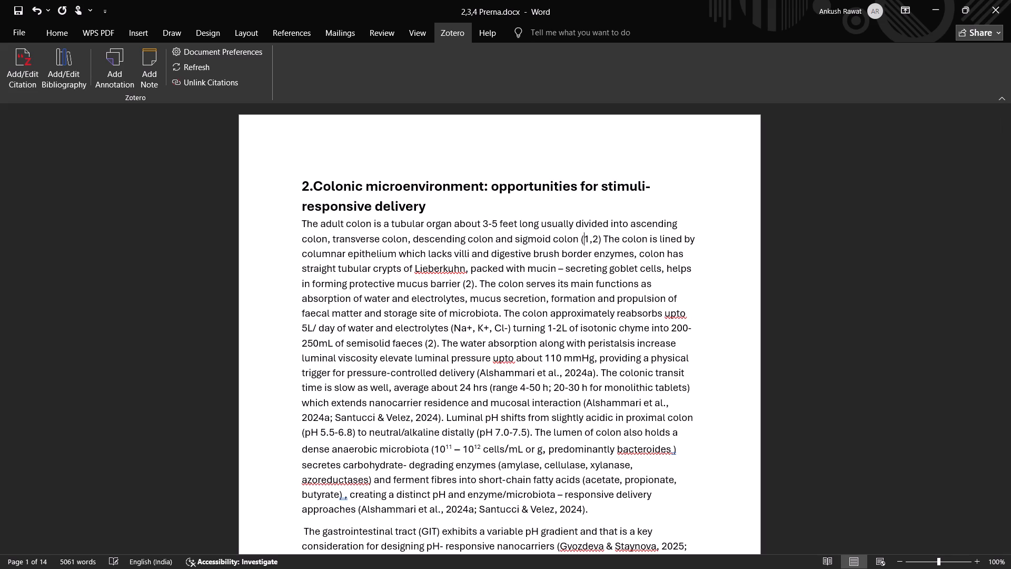
{"action": "key", "text": "Right"}
{"action": "key", "text": "Right"}
{"action": "key", "text": "Right"}
{"action": "key", "text": "Right"}
{"action": "key", "text": "period"}
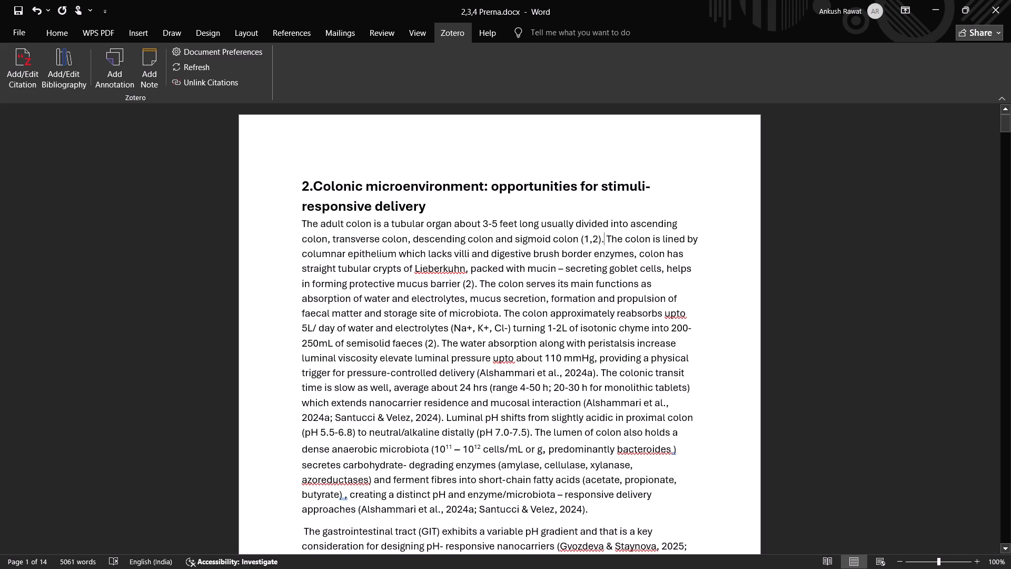
Insert a Zotero citation for Alshammari et al. 2024, "Advancements in Colon-Targeted Drug Delivery", after "pressure-controlled delivery".
{"action": "left_click_drag", "start_coordinate": [477, 373], "coordinate": [589, 368]}
{"action": "left_click", "coordinate": [410, 377]}
{"action": "left_click", "coordinate": [477, 373]}
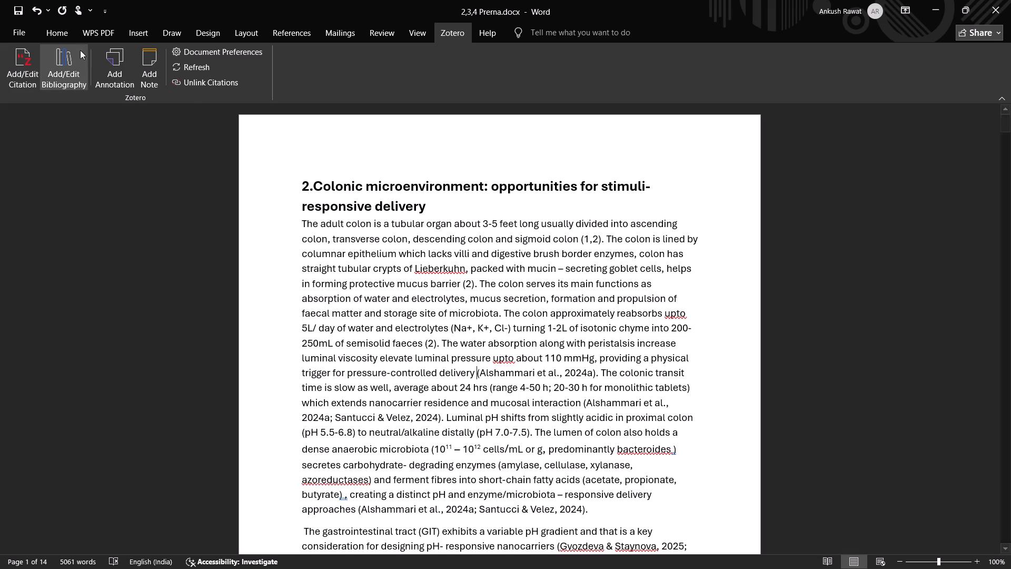
{"action": "left_click", "coordinate": [27, 62]}
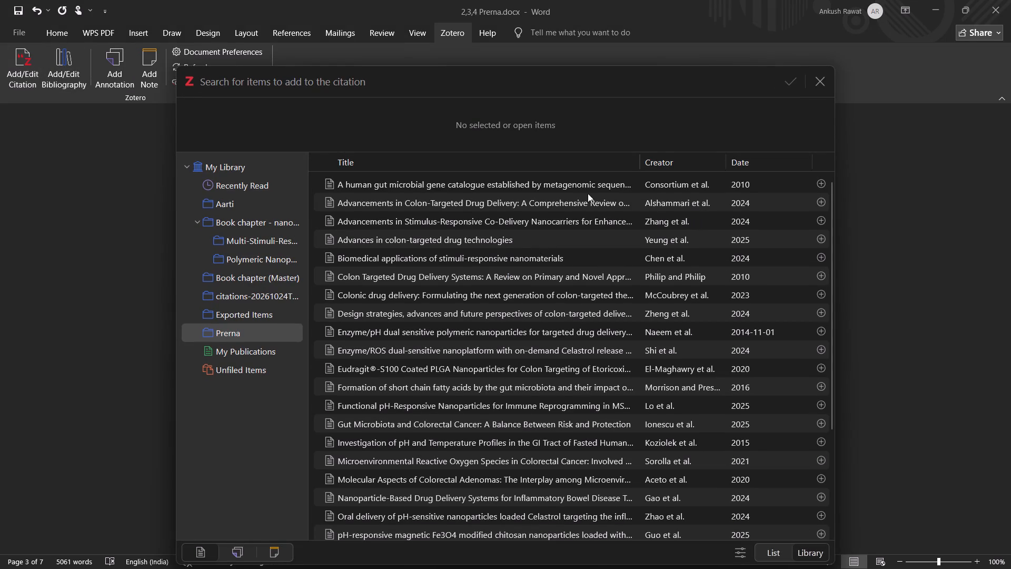
{"action": "scroll", "coordinate": [680, 317], "scroll_direction": "down", "scroll_amount": 6}
{"action": "scroll", "coordinate": [686, 371], "scroll_direction": "down", "scroll_amount": 3}
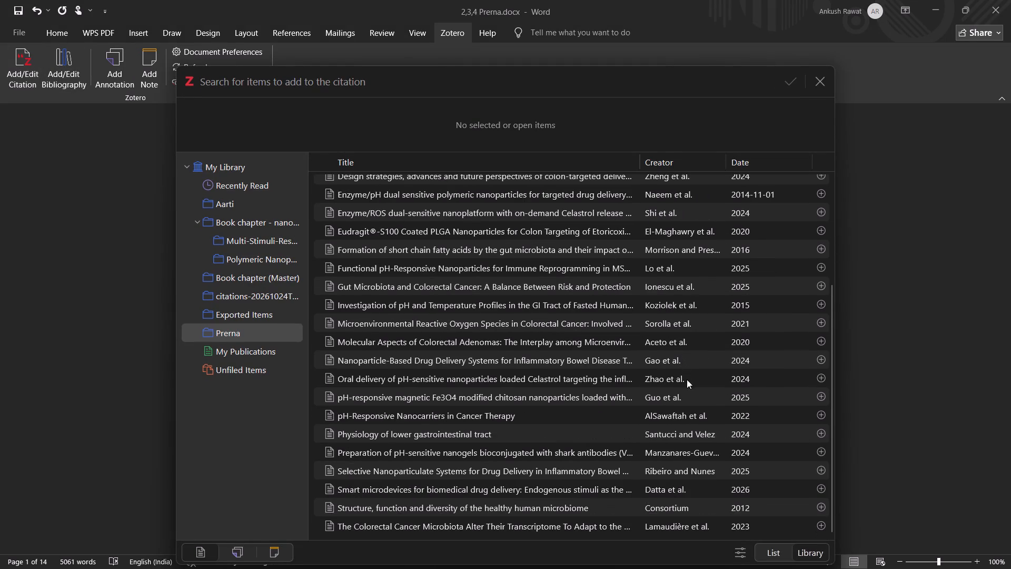
{"action": "scroll", "coordinate": [687, 379], "scroll_direction": "down", "scroll_amount": 2}
{"action": "scroll", "coordinate": [709, 431], "scroll_direction": "up", "scroll_amount": 7}
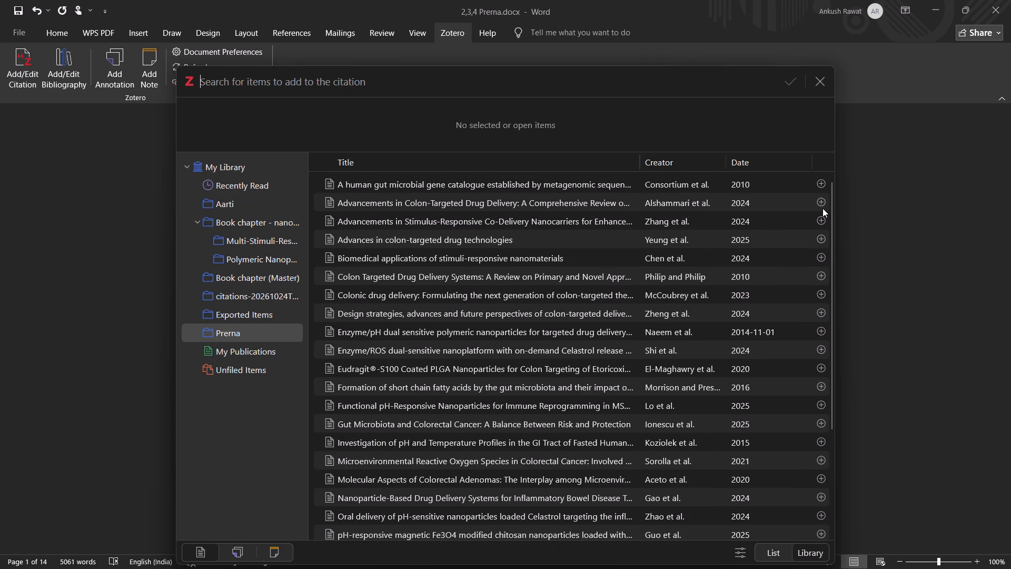
{"action": "left_click", "coordinate": [820, 202]}
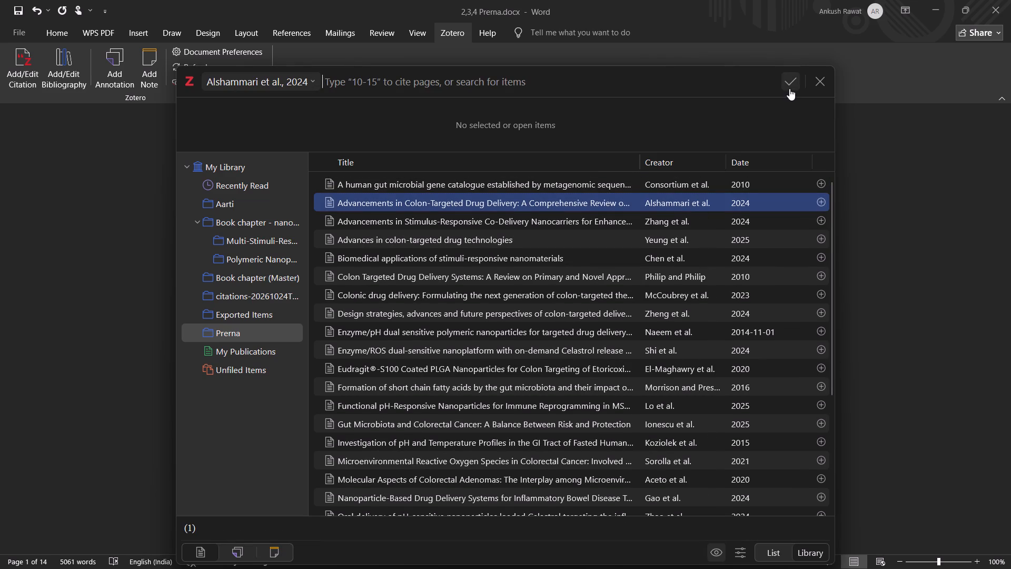
{"action": "left_click", "coordinate": [789, 87]}
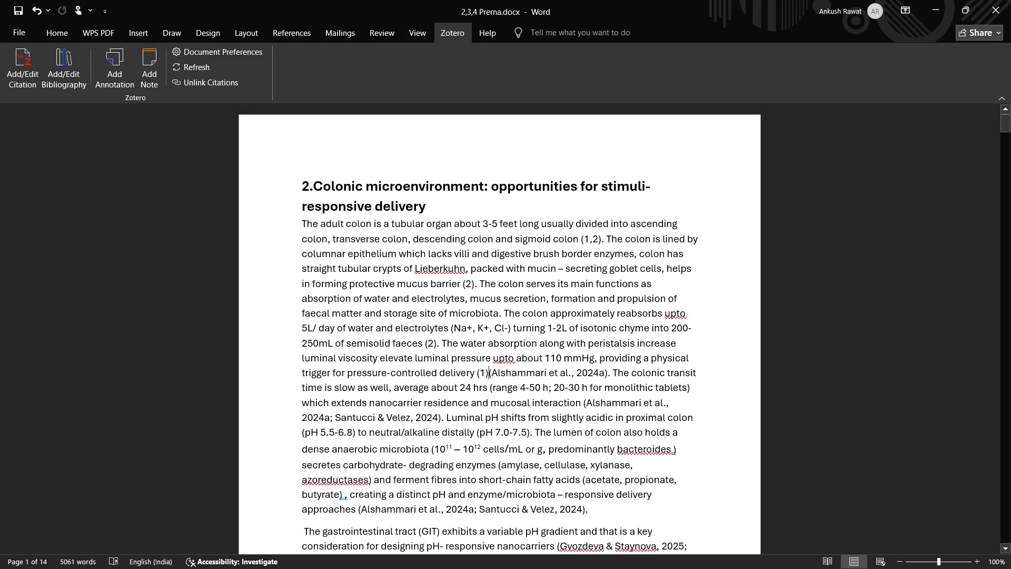
Delete the plain-text "(Alshammari et al., 2024a)." after "pressure-controlled delivery (1)" and end that citation with a full stop.
{"action": "key", "text": "ctrl+shift+Right"}
{"action": "key", "text": "ctrl+shift+Right"}
{"action": "key", "text": "ctrl+shift+Right"}
{"action": "key", "text": "ctrl+shift+Right"}
{"action": "key", "text": "ctrl+shift+Right"}
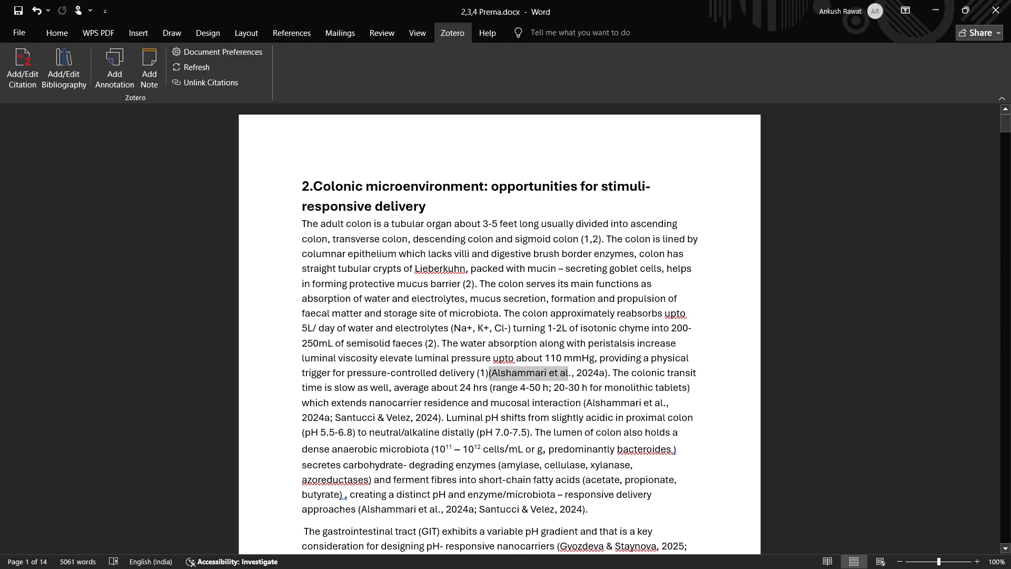
{"action": "key", "text": "ctrl+shift+Right"}
{"action": "key", "text": "ctrl+shift+Right"}
{"action": "key", "text": "BackSpace"}
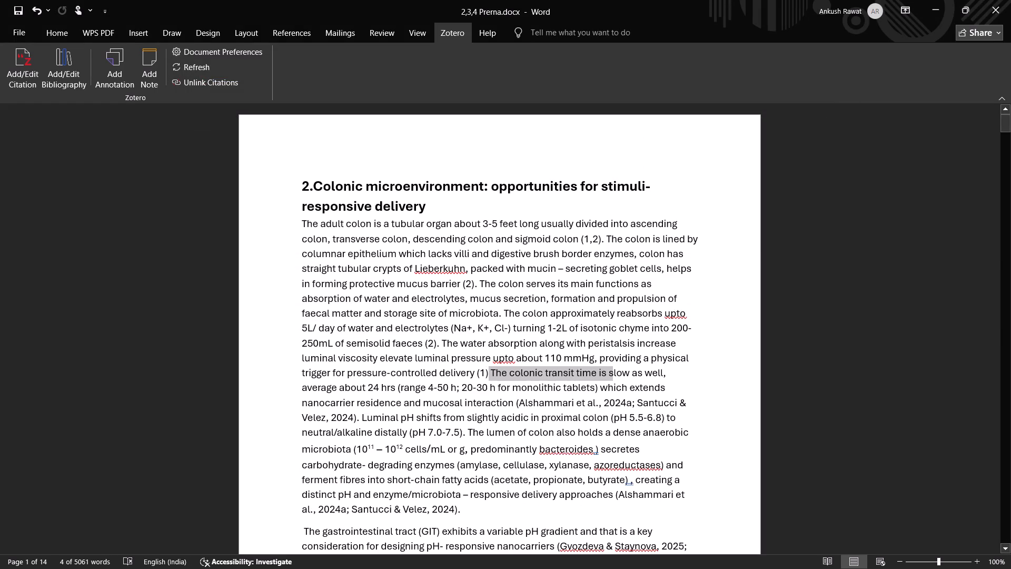
{"action": "key", "text": "period"}
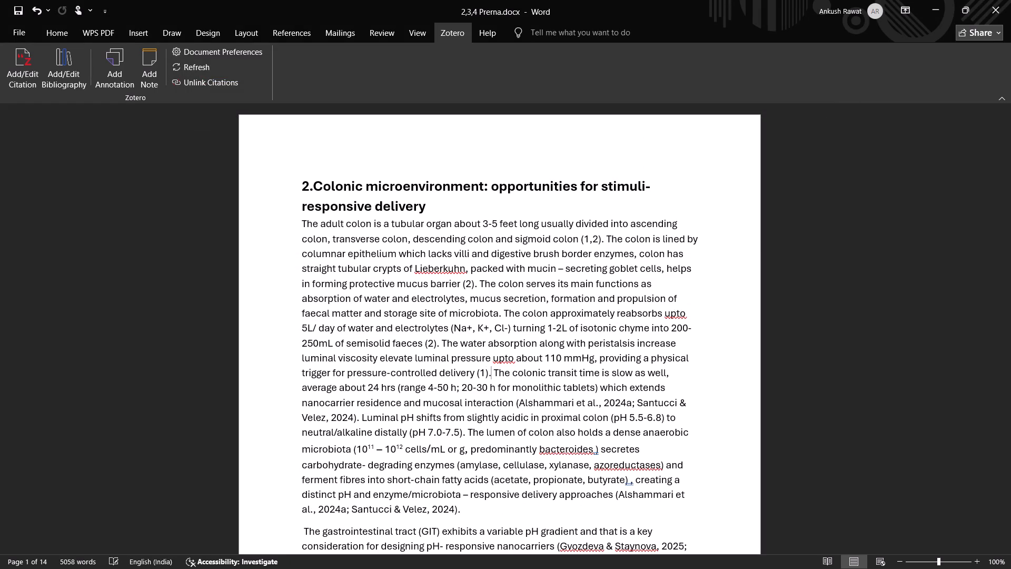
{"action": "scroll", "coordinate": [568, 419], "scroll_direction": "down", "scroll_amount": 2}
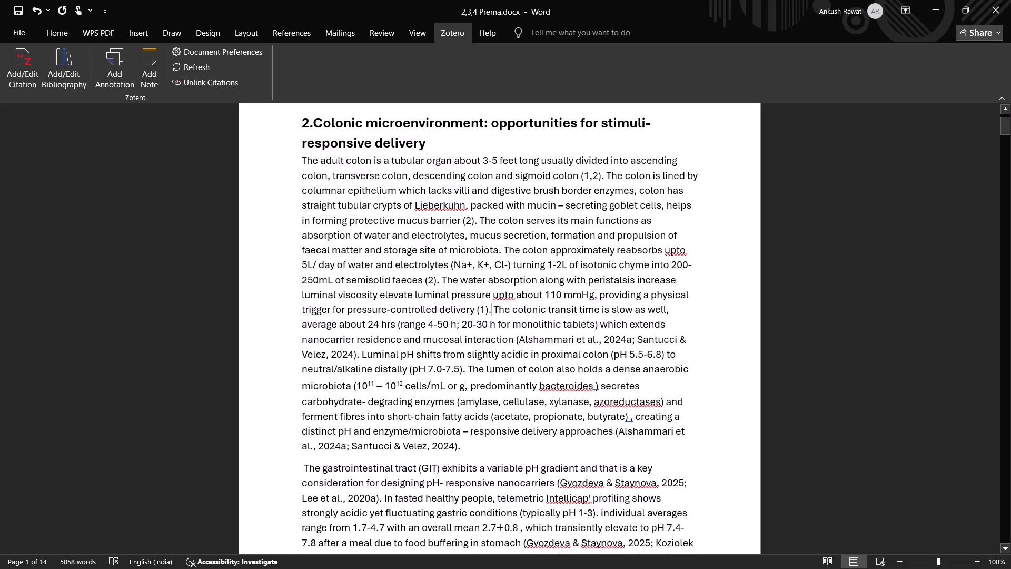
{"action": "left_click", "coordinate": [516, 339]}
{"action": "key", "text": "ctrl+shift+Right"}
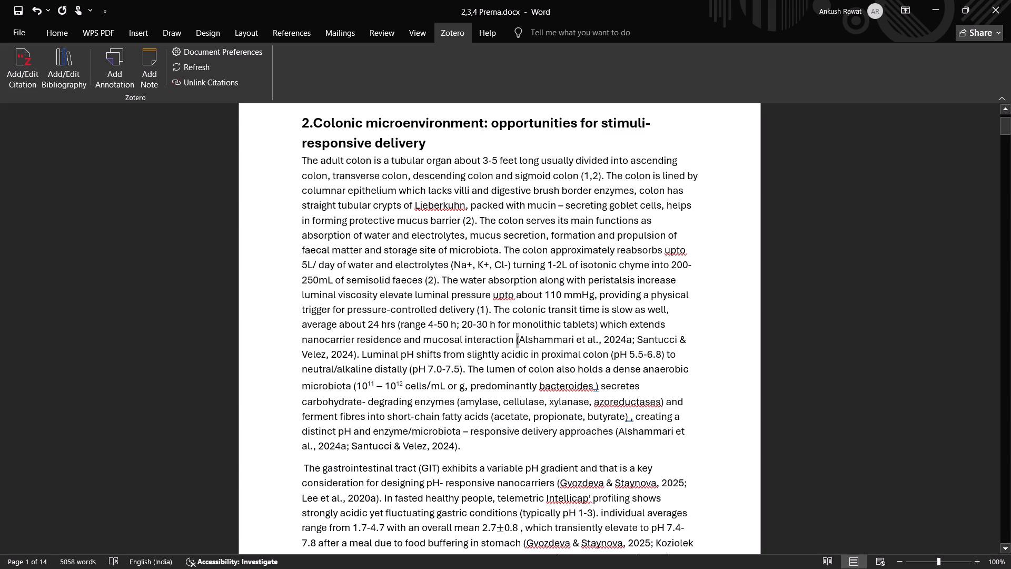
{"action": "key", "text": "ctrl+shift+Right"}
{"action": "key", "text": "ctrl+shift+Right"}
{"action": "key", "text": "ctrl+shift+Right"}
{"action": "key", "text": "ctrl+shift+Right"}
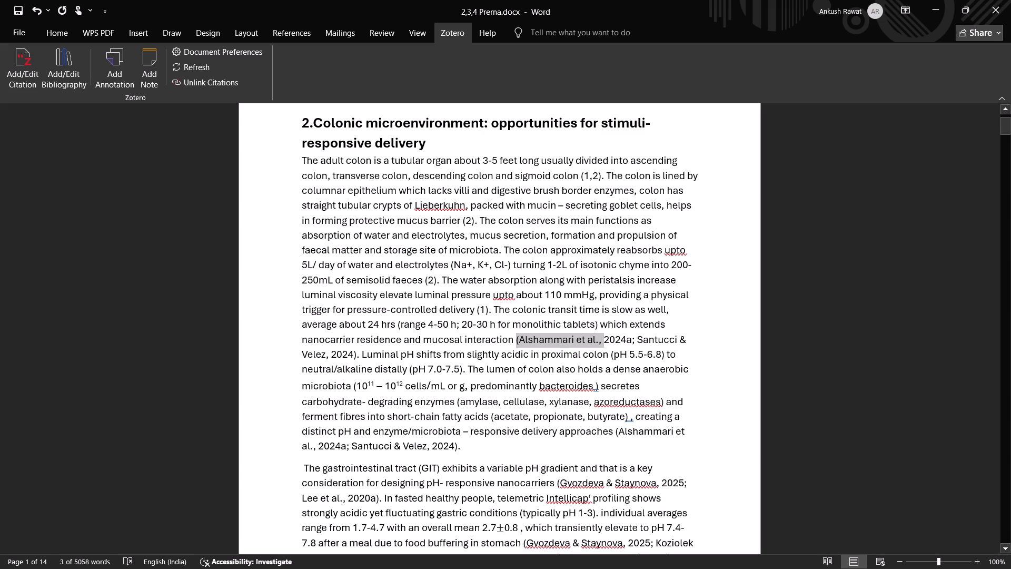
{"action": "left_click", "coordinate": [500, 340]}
Insert a combined Zotero citation for Alshammari et al. 2024 and Santucci and Velez 2024 after "mucosal interaction".
{"action": "left_click", "coordinate": [514, 339]}
{"action": "left_click", "coordinate": [517, 341]}
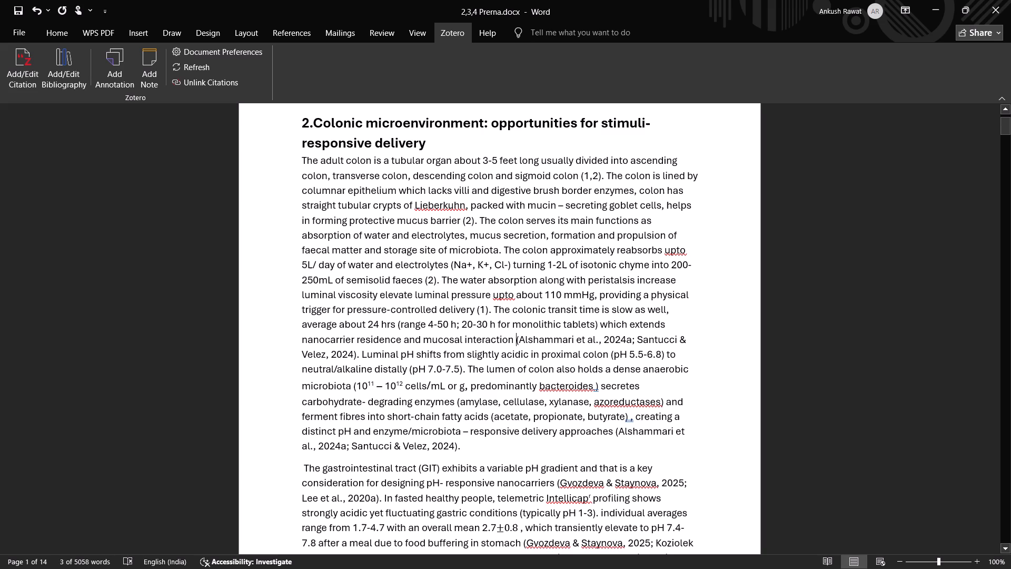
{"action": "left_click", "coordinate": [13, 66]}
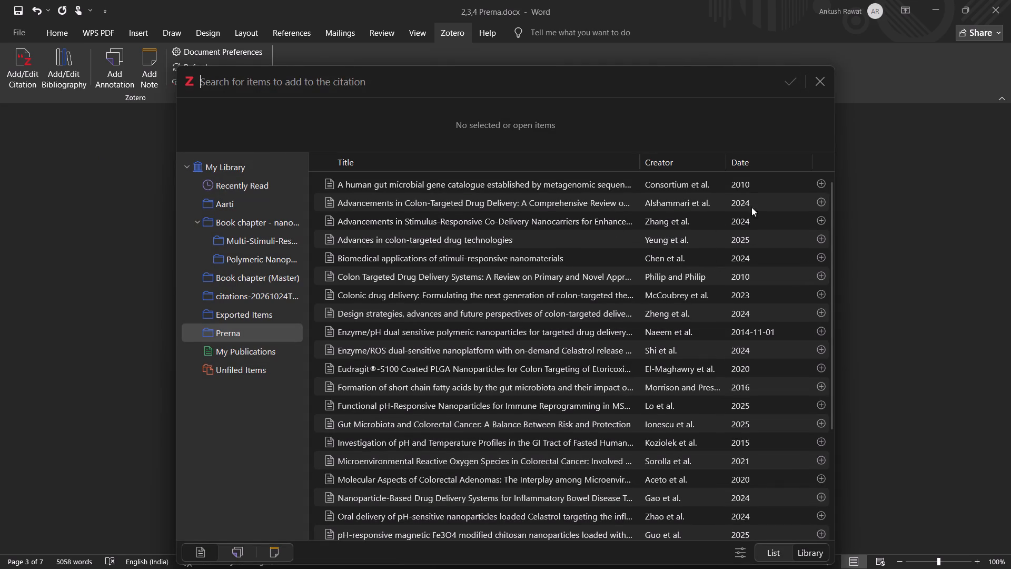
{"action": "left_click", "coordinate": [821, 202]}
{"action": "scroll", "coordinate": [734, 440], "scroll_direction": "down", "scroll_amount": 1}
{"action": "scroll", "coordinate": [734, 440], "scroll_direction": "up", "scroll_amount": 1}
{"action": "scroll", "coordinate": [733, 443], "scroll_direction": "down", "scroll_amount": 2}
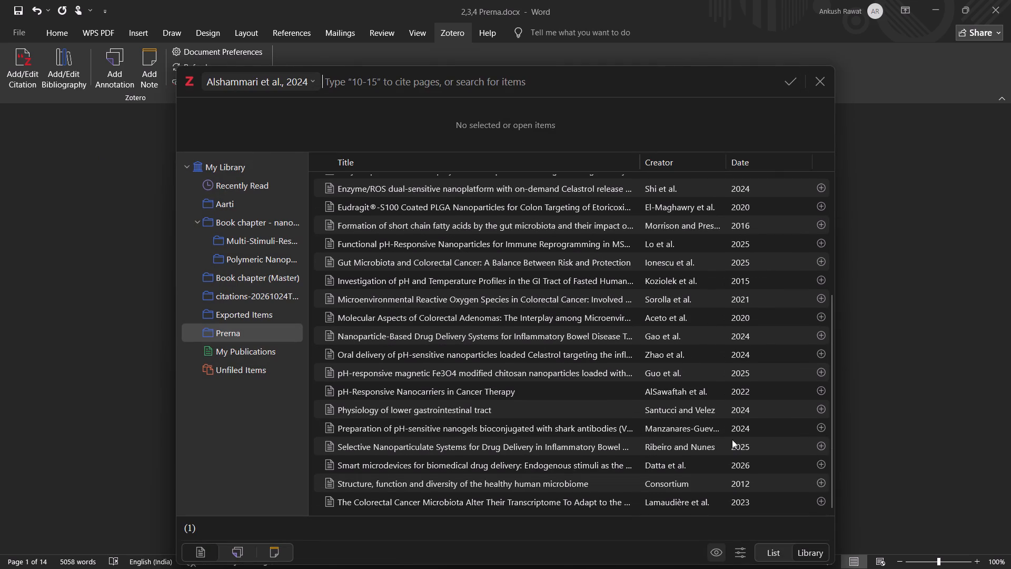
{"action": "left_click", "coordinate": [820, 405]}
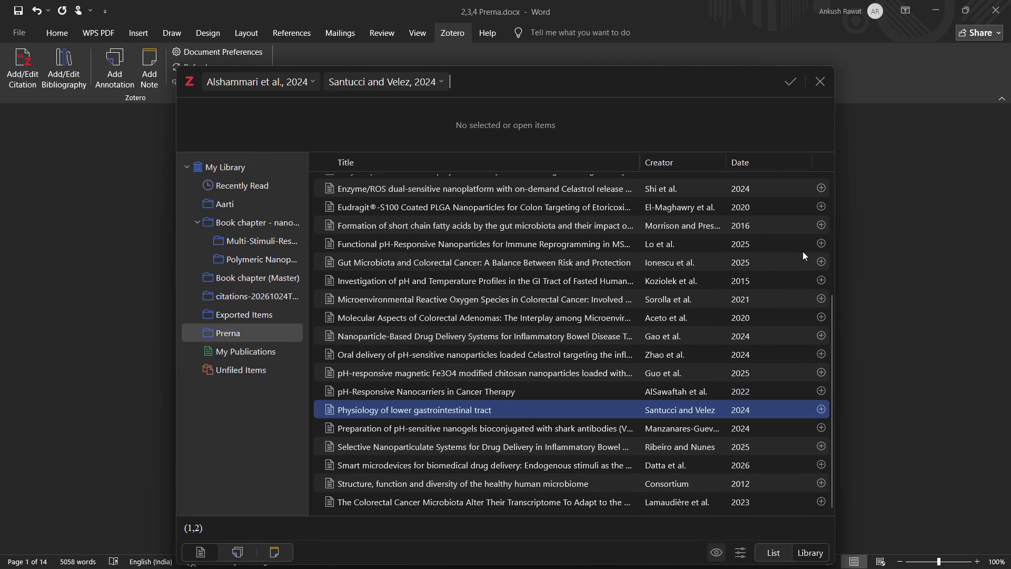
{"action": "left_click", "coordinate": [791, 82]}
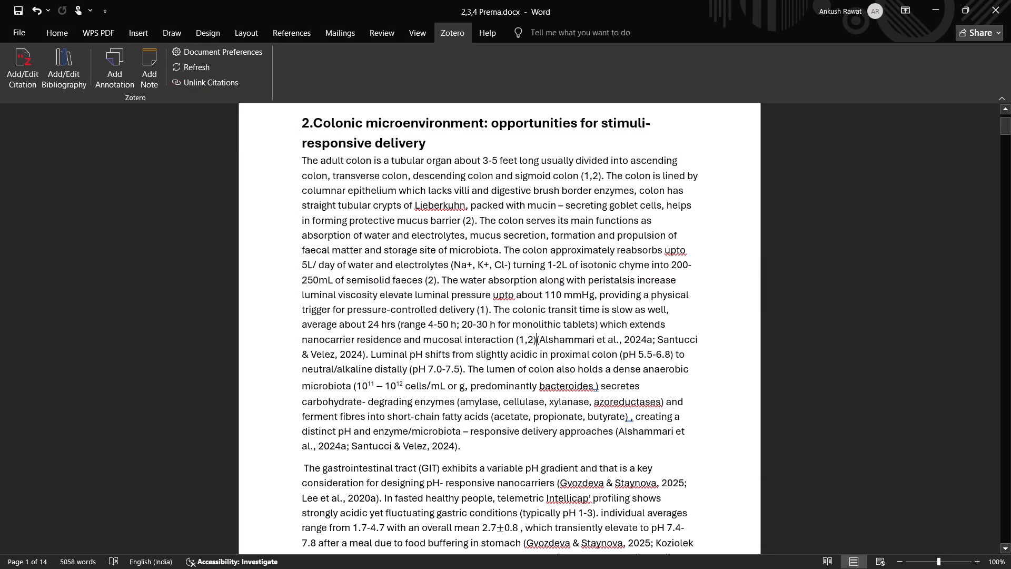
Delete the plain-text "(Alshammari et al., 2024a; Santucci & Velez, 2024)." after "mucosal interaction (1,2)" and end that citation with a full stop.
{"action": "key", "text": "ctrl+shift+Right"}
{"action": "key", "text": "ctrl+shift+Right"}
{"action": "key", "text": "ctrl+shift+Right"}
{"action": "key", "text": "ctrl+shift+Right"}
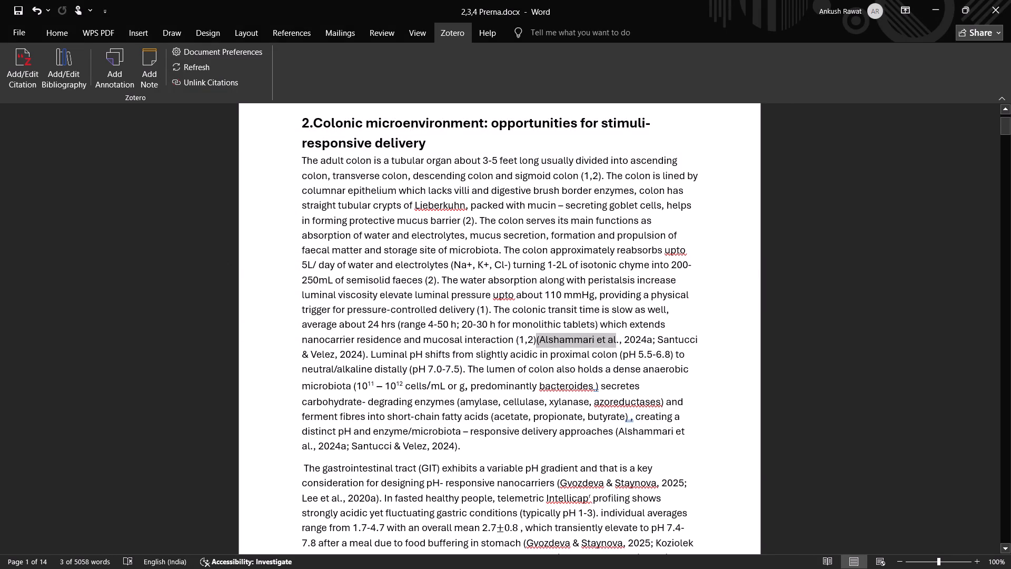
{"action": "key", "text": "ctrl+shift+Right"}
{"action": "key", "text": "ctrl+shift+Right"}
{"action": "key", "text": "ctrl+shift+Right"}
{"action": "key", "text": "ctrl+shift+Right"}
{"action": "key", "text": "ctrl+shift+Right"}
{"action": "key", "text": "ctrl+shift+Right"}
{"action": "key", "text": "ctrl+shift+Right"}
{"action": "key", "text": "ctrl+shift+Right"}
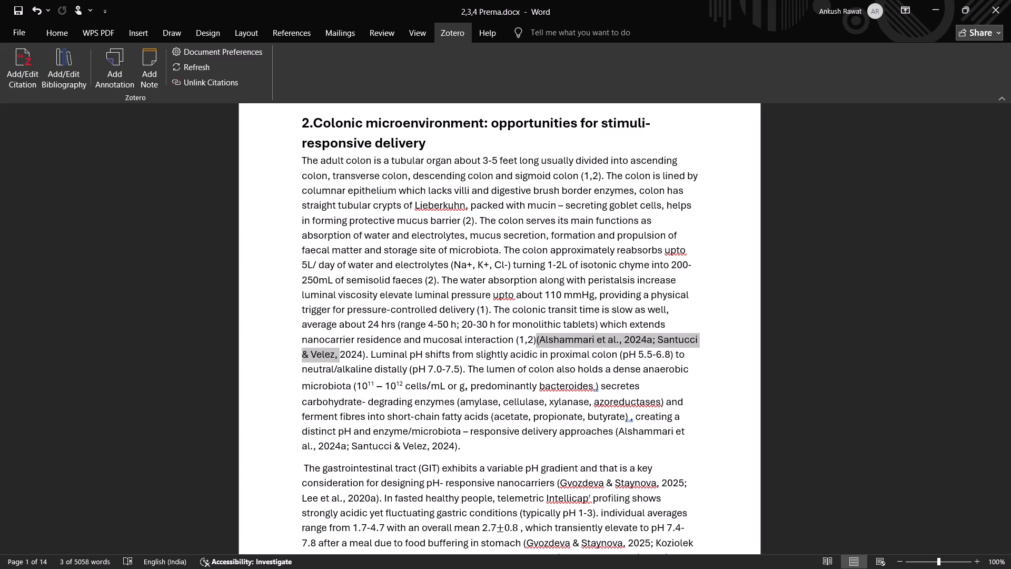
{"action": "key", "text": "ctrl+shift+Right"}
{"action": "key", "text": "BackSpace"}
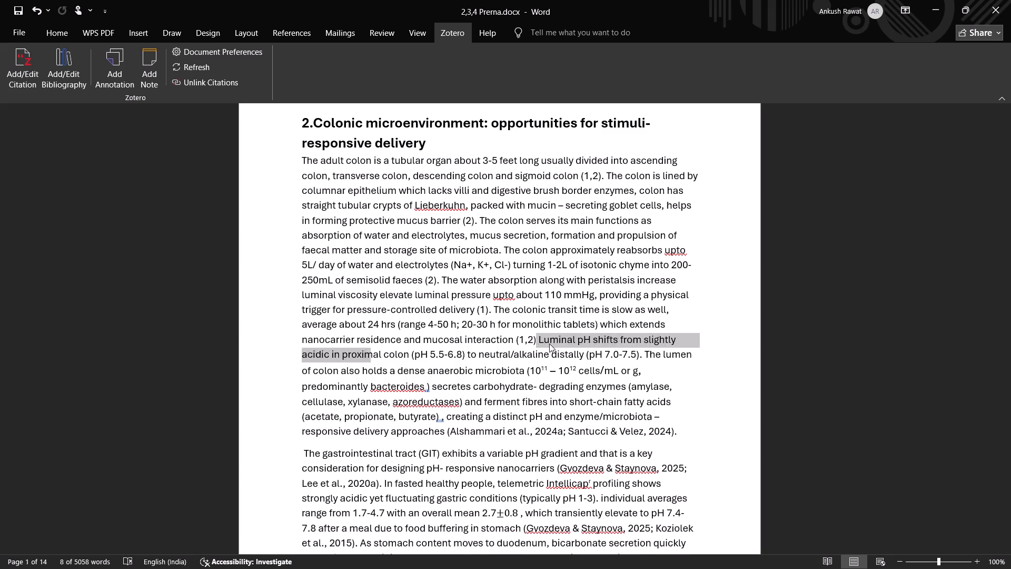
{"action": "key", "text": "period"}
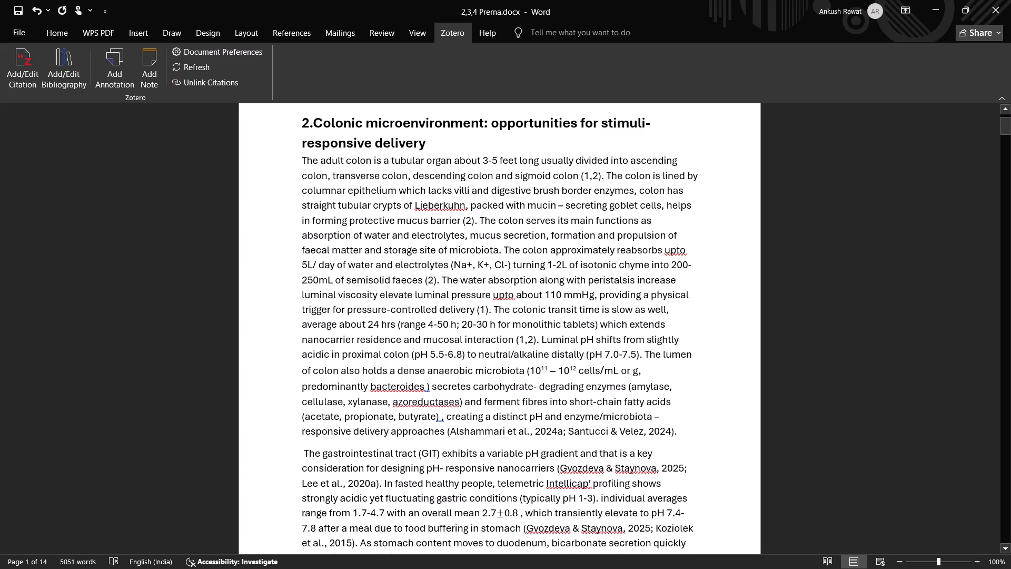
Insert a combined Zotero citation for Alshammari et al. 2024 and Santucci and Velez 2024 after "responsive delivery approaches".
{"action": "scroll", "coordinate": [510, 411], "scroll_direction": "down", "scroll_amount": 2}
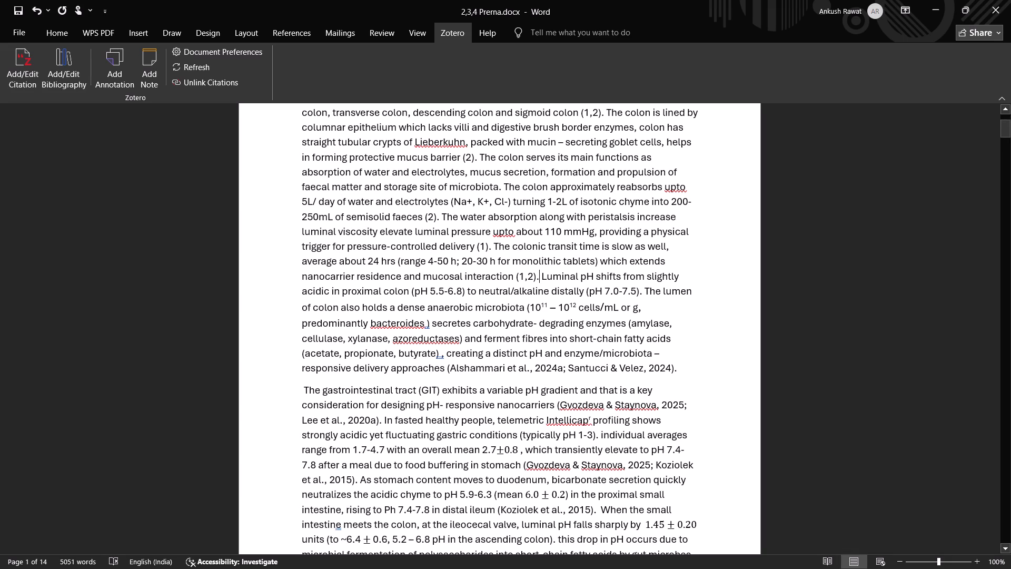
{"action": "left_click", "coordinate": [449, 370]}
{"action": "left_click", "coordinate": [445, 369]}
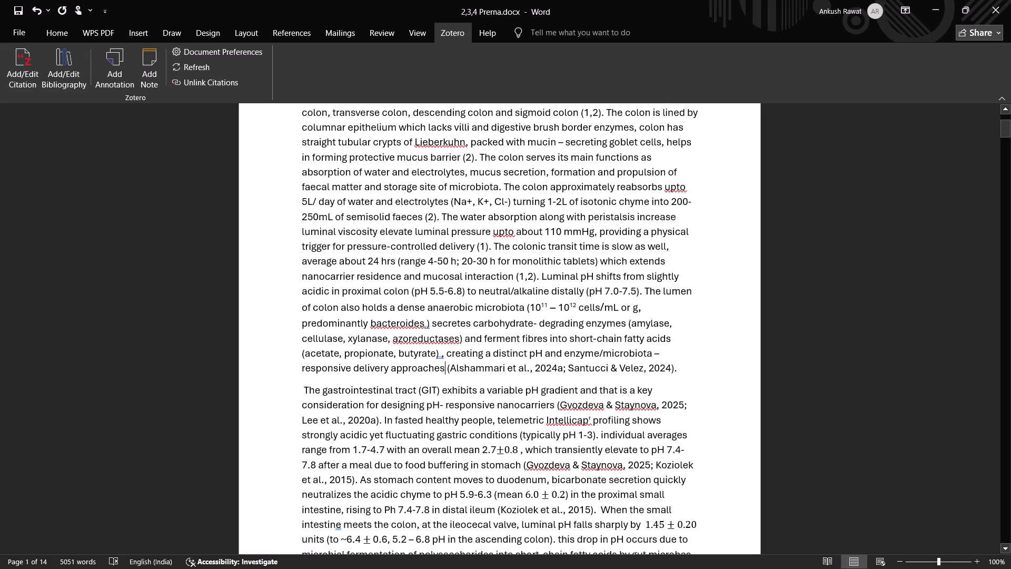
{"action": "left_click", "coordinate": [447, 368]}
{"action": "key", "text": "ctrl+shift+Right"}
{"action": "key", "text": "Left"}
{"action": "left_click", "coordinate": [19, 64]}
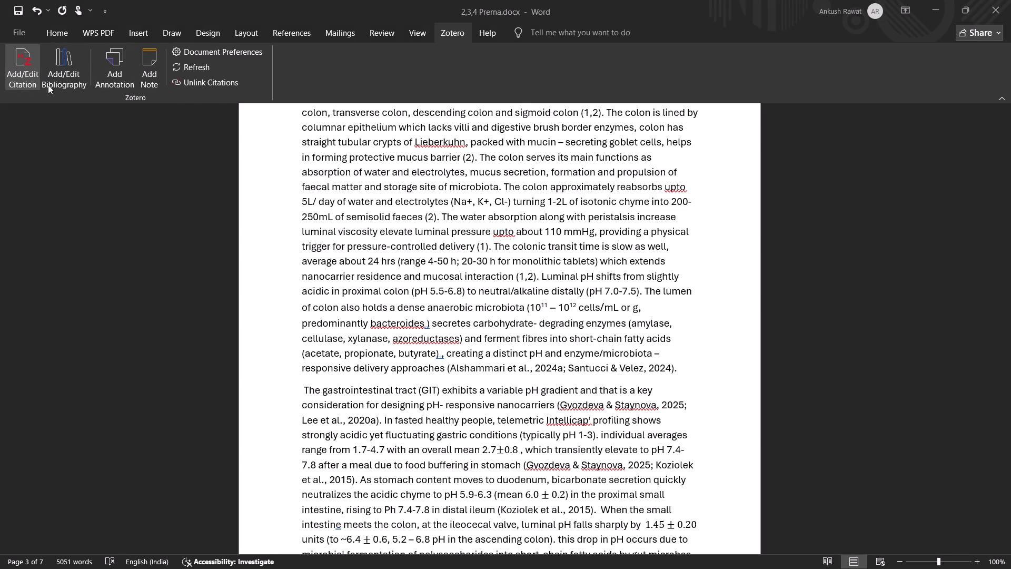
{"action": "left_click", "coordinate": [820, 202]}
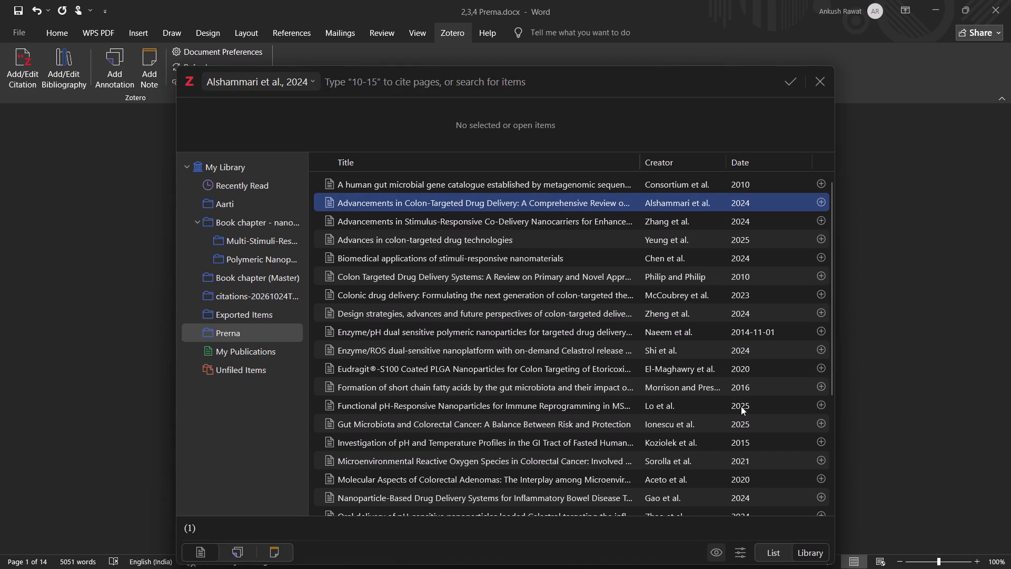
{"action": "scroll", "coordinate": [741, 407], "scroll_direction": "down", "scroll_amount": 4}
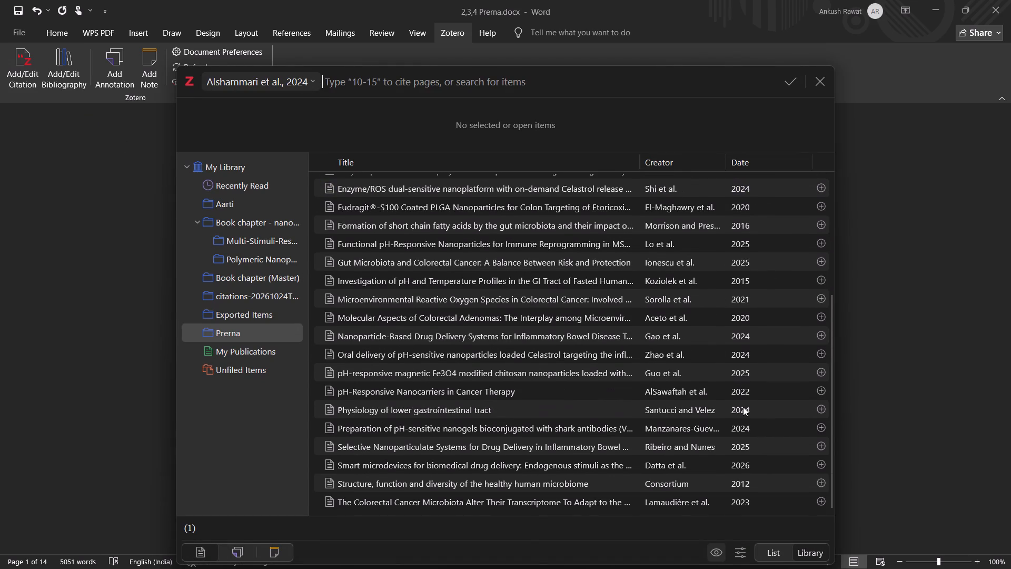
{"action": "left_click", "coordinate": [821, 410]}
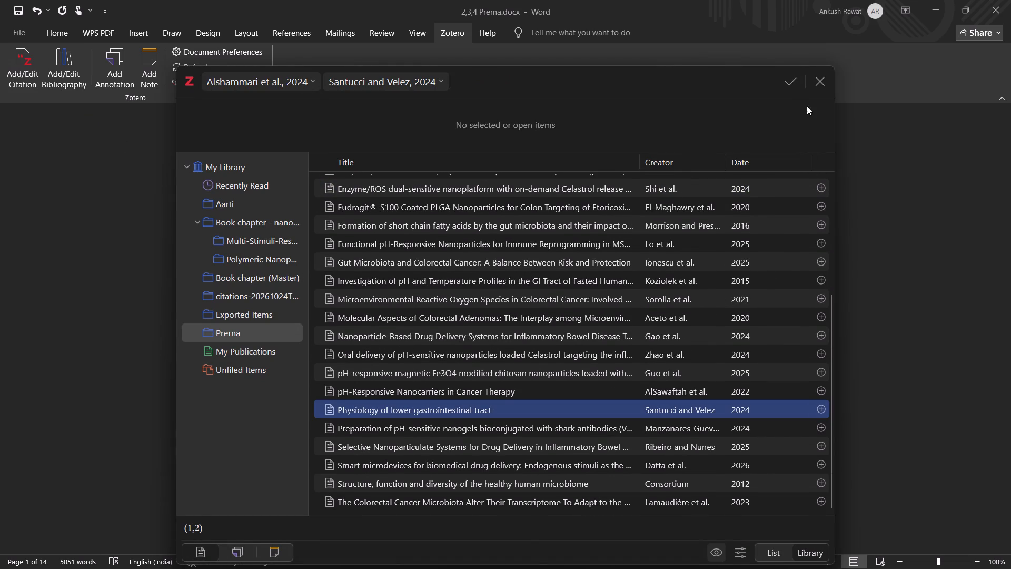
{"action": "left_click", "coordinate": [794, 87]}
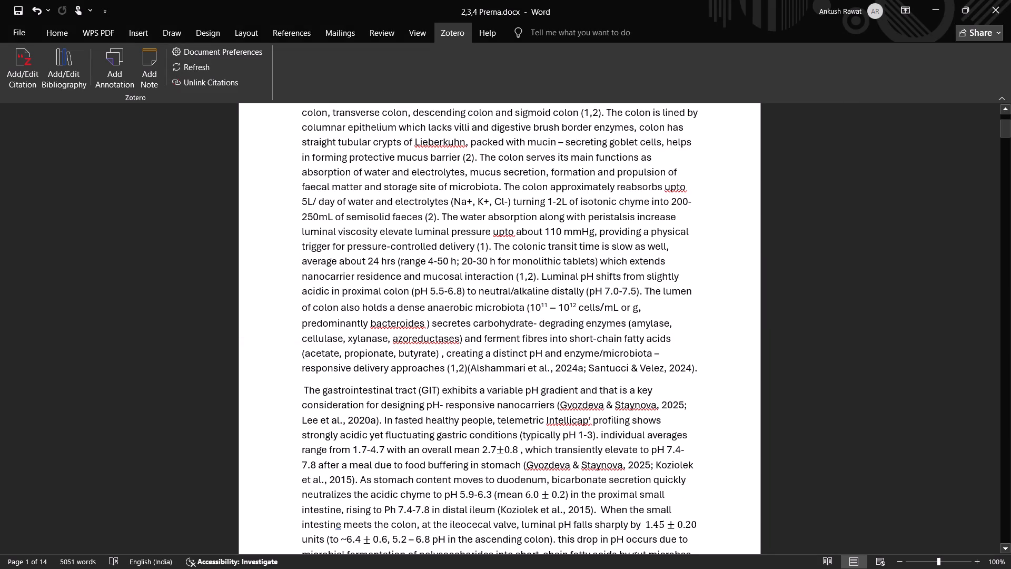
Delete the plain-text "(Alshammari et al., 2024a; Santucci & Velez, 2024)." after "responsive delivery approaches (1,2)" and end that citation with a full stop.
{"action": "key", "text": "ctrl+shift+Right"}
{"action": "key", "text": "ctrl+shift+Right"}
{"action": "key", "text": "ctrl+shift+Right"}
{"action": "key", "text": "ctrl+shift+Right"}
{"action": "key", "text": "ctrl+shift+Right"}
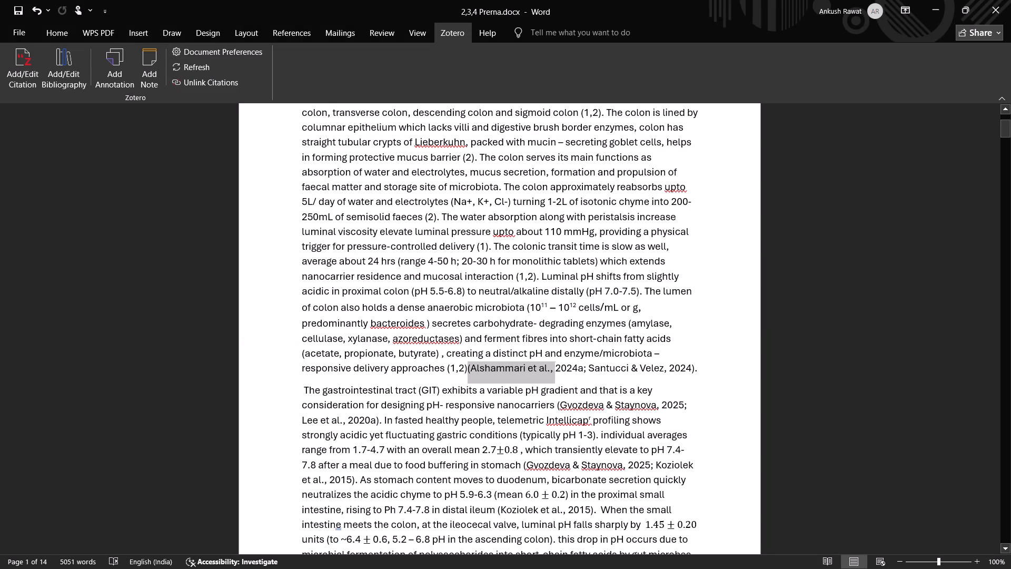
{"action": "key", "text": "ctrl+shift+Right"}
{"action": "key", "text": "ctrl+shift+Right"}
{"action": "key", "text": "ctrl+shift+Right"}
{"action": "key", "text": "ctrl+shift+Right"}
{"action": "key", "text": "ctrl+shift+Right"}
{"action": "key", "text": "ctrl+shift+Right"}
{"action": "key", "text": "ctrl+shift+Right"}
{"action": "key", "text": "ctrl+shift+Right"}
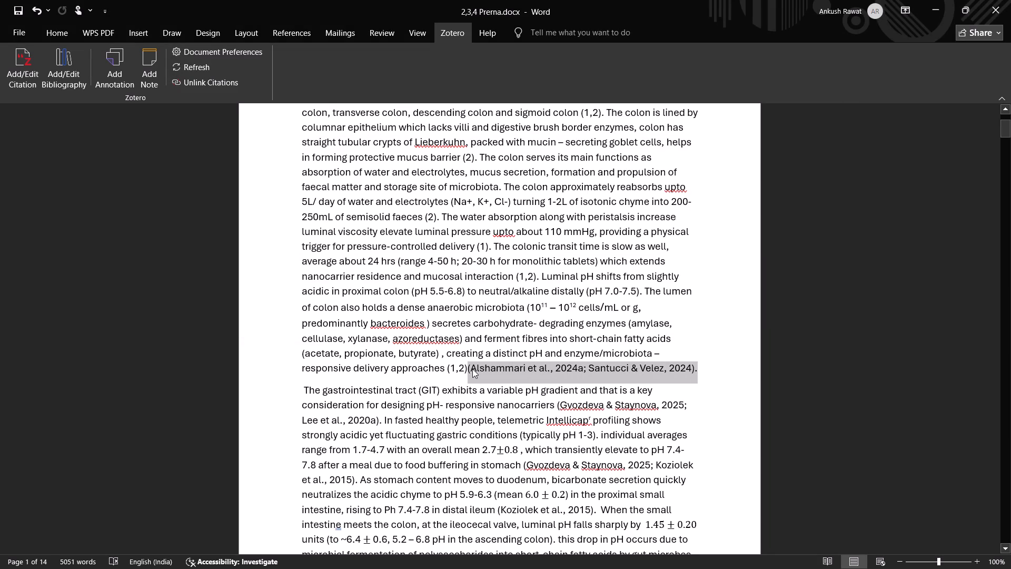
{"action": "key", "text": "BackSpace"}
{"action": "key", "text": "period"}
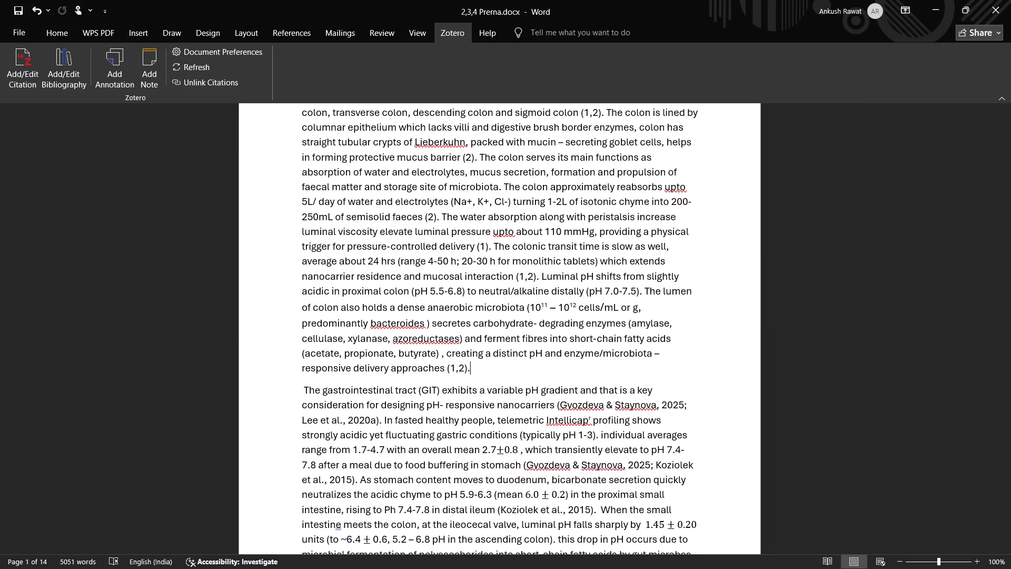
Check the Prerna collection in the Zotero citation picker for the Gvozdeva & Staynova 2025 and Lee et al. 2020 sources cited after "responsive nanocarriers".
{"action": "scroll", "coordinate": [444, 382], "scroll_direction": "down", "scroll_amount": 5}
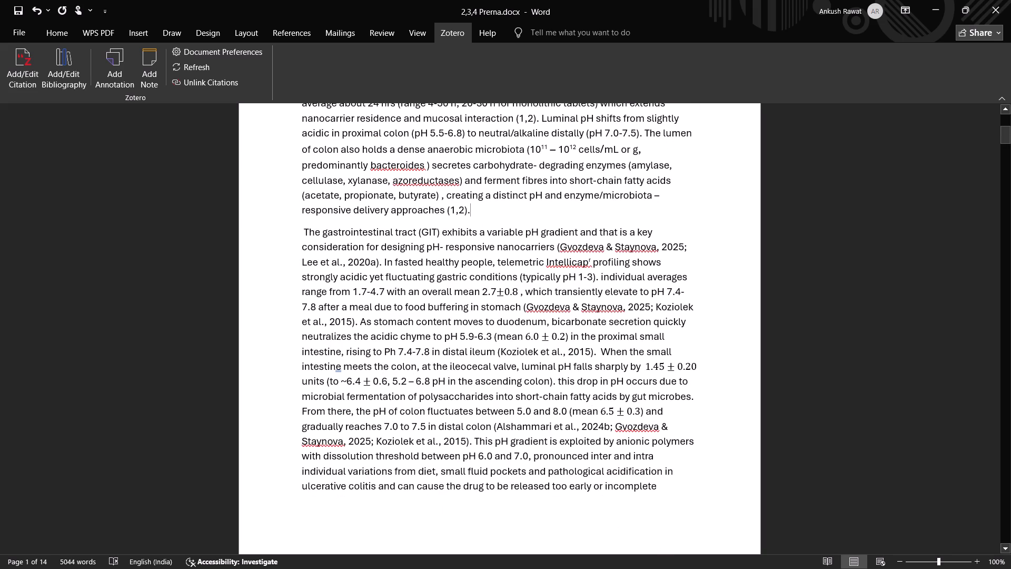
{"action": "left_click", "coordinate": [554, 248]}
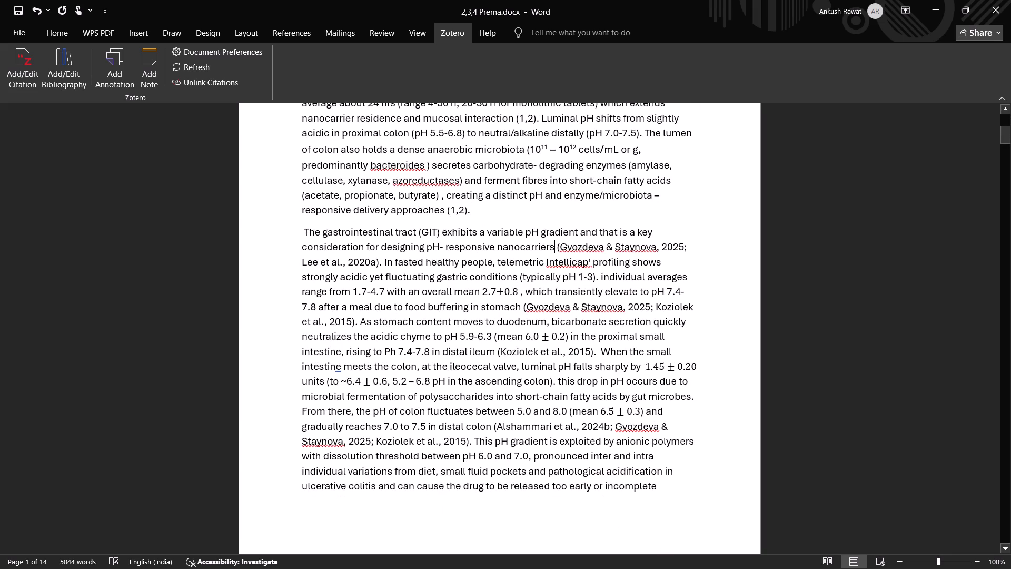
{"action": "left_click", "coordinate": [557, 246]}
{"action": "key", "text": "alt+Tab"}
{"action": "key", "text": "alt+Tab"}
{"action": "key", "text": "alt+Tab"}
{"action": "key", "text": "alt+Tab"}
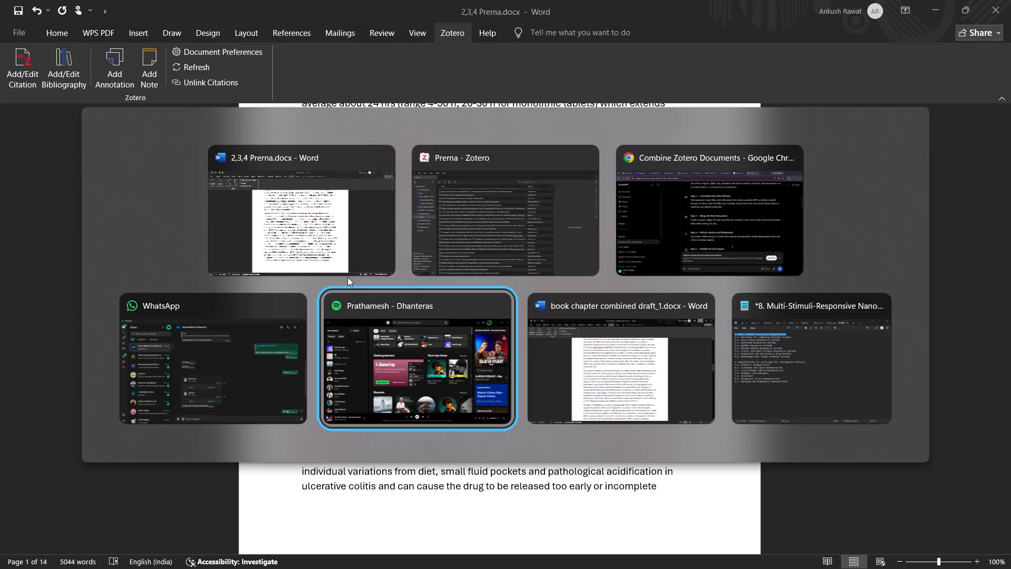
{"action": "key", "text": "alt+Tab"}
{"action": "key", "text": "alt+Tab"}
{"action": "key", "text": "alt+Tab"}
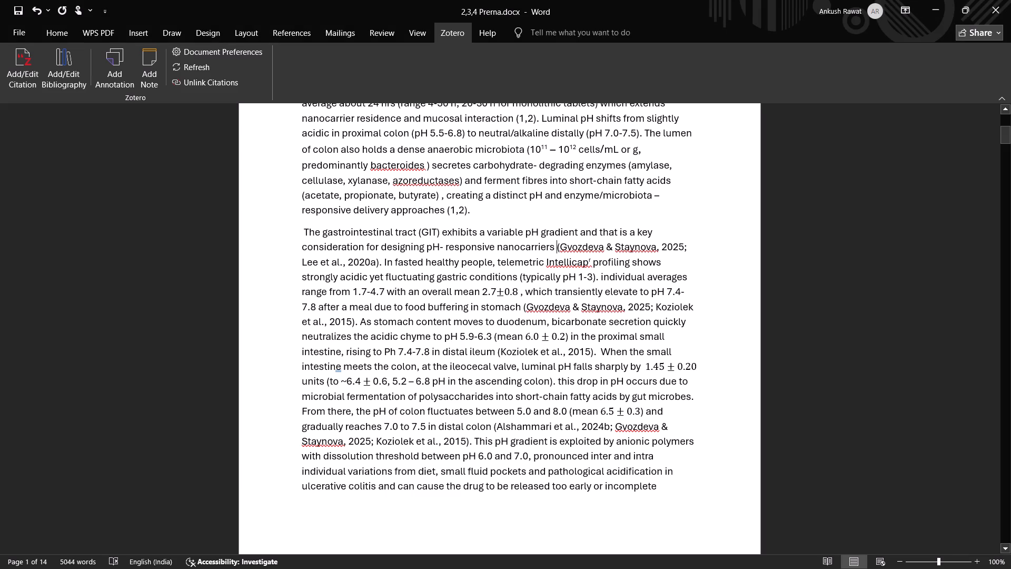
{"action": "left_click", "coordinate": [18, 79]}
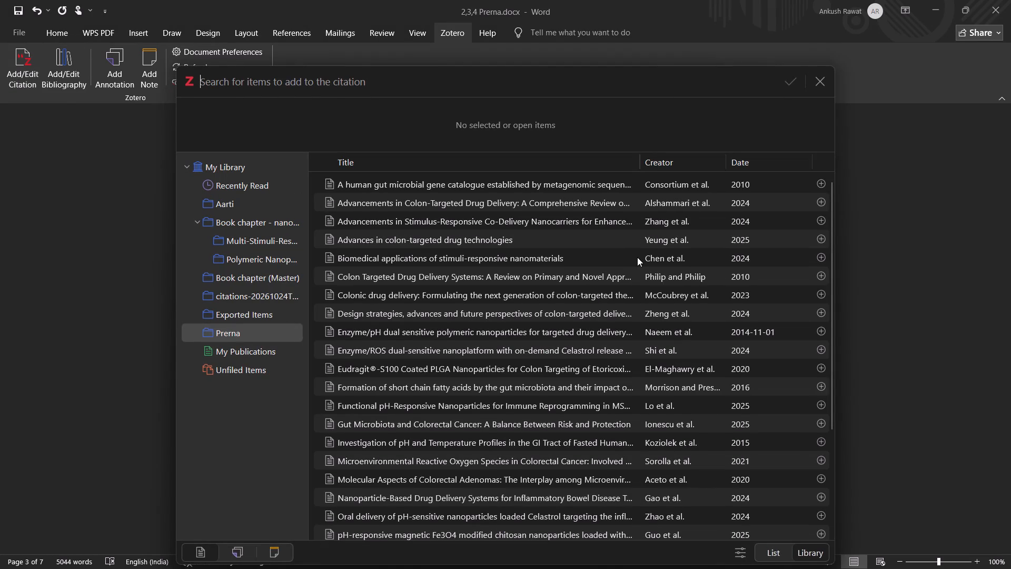
{"action": "scroll", "coordinate": [728, 314], "scroll_direction": "down", "scroll_amount": 1}
{"action": "scroll", "coordinate": [728, 314], "scroll_direction": "up", "scroll_amount": 1}
{"action": "scroll", "coordinate": [728, 314], "scroll_direction": "down", "scroll_amount": 1}
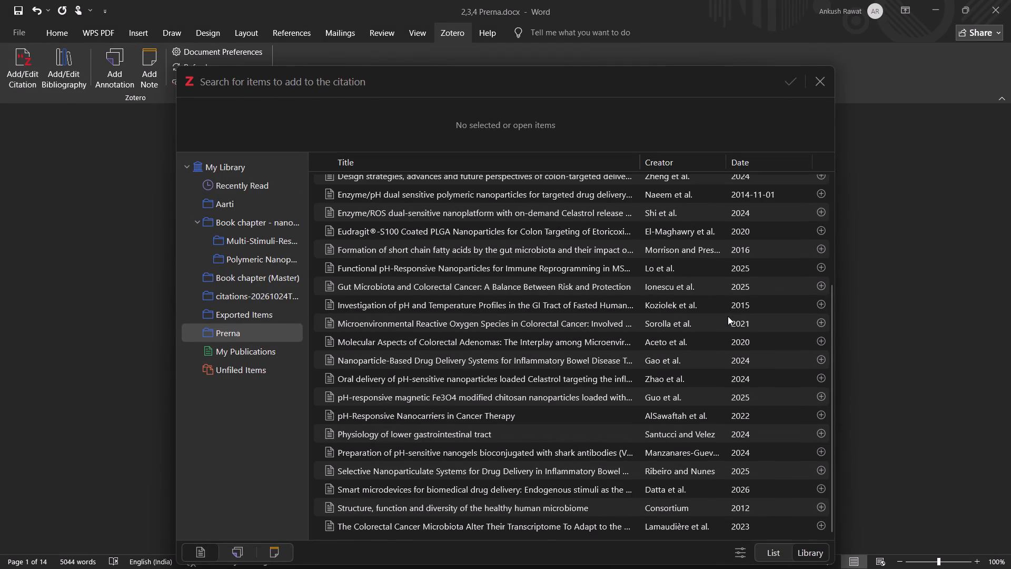
{"action": "scroll", "coordinate": [728, 318], "scroll_direction": "down", "scroll_amount": 3}
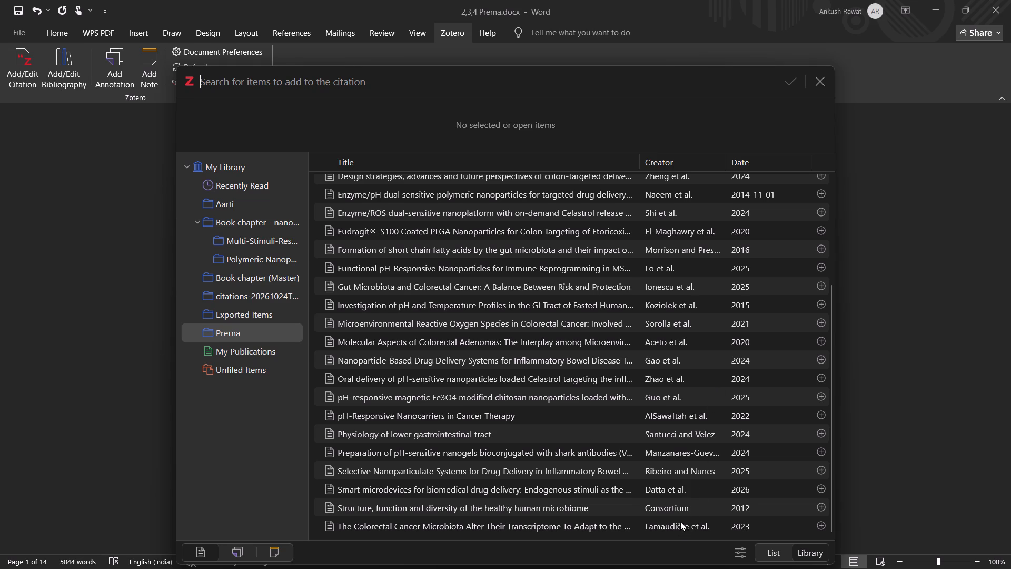
{"action": "scroll", "coordinate": [680, 516], "scroll_direction": "down", "scroll_amount": 1}
{"action": "scroll", "coordinate": [666, 350], "scroll_direction": "up", "scroll_amount": 2}
{"action": "scroll", "coordinate": [666, 350], "scroll_direction": "down", "scroll_amount": 1}
{"action": "scroll", "coordinate": [666, 350], "scroll_direction": "up", "scroll_amount": 2}
{"action": "scroll", "coordinate": [666, 350], "scroll_direction": "down", "scroll_amount": 1}
{"action": "scroll", "coordinate": [666, 350], "scroll_direction": "up", "scroll_amount": 2}
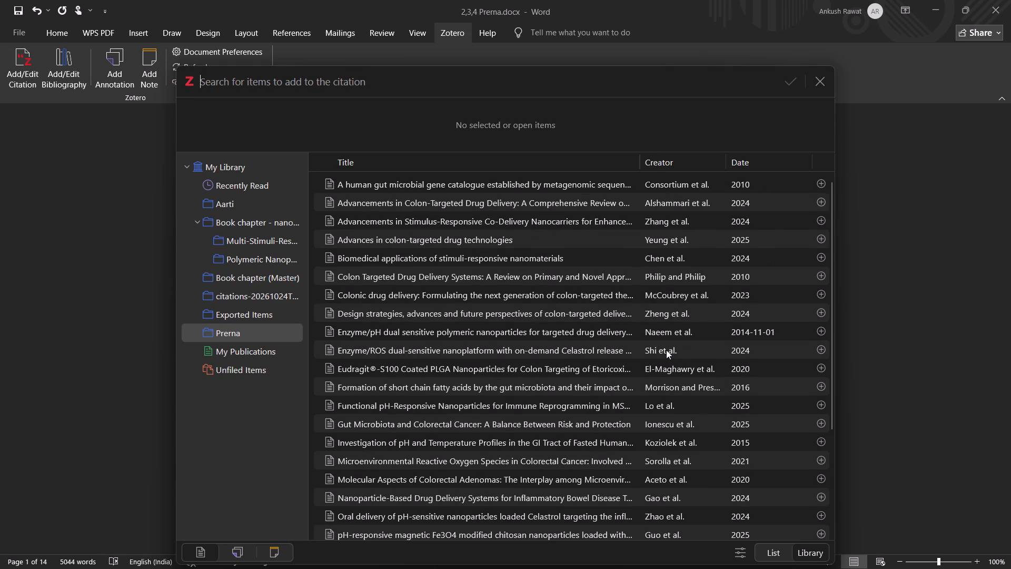
{"action": "scroll", "coordinate": [666, 350], "scroll_direction": "up", "scroll_amount": 5}
{"action": "scroll", "coordinate": [678, 350], "scroll_direction": "down", "scroll_amount": 1}
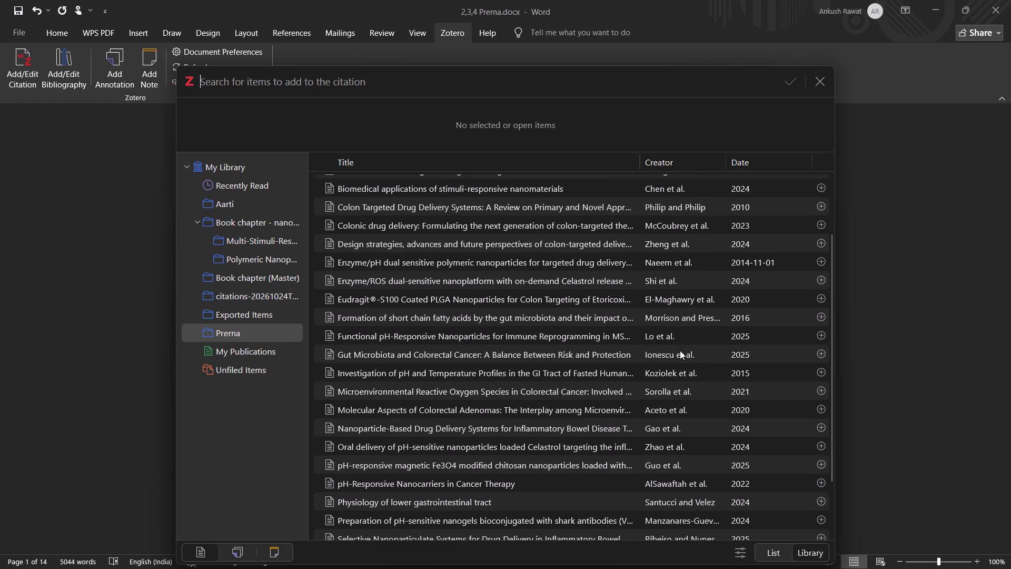
{"action": "scroll", "coordinate": [680, 350], "scroll_direction": "down", "scroll_amount": 1}
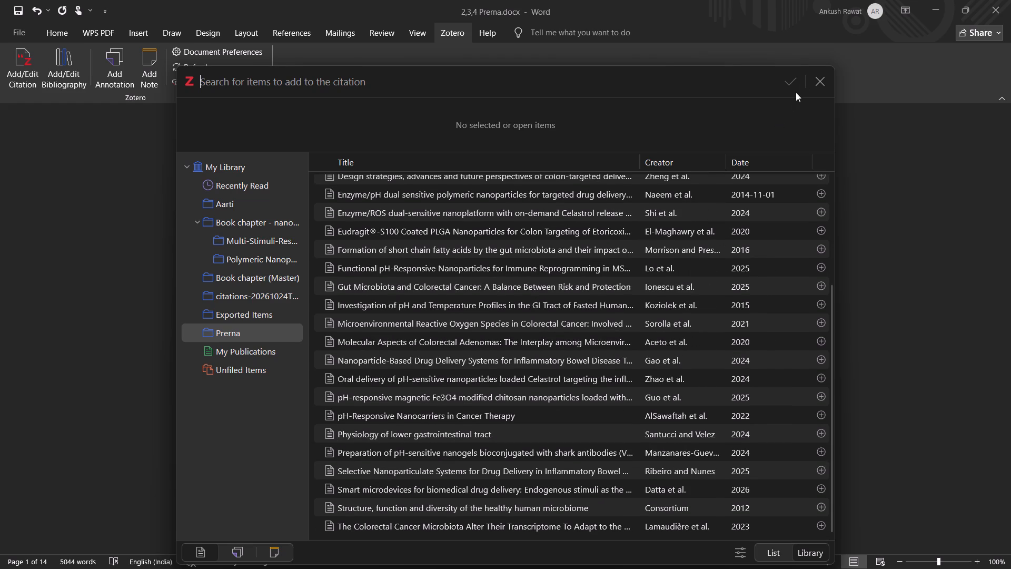
{"action": "left_click", "coordinate": [819, 71]}
{"action": "left_click", "coordinate": [814, 84]}
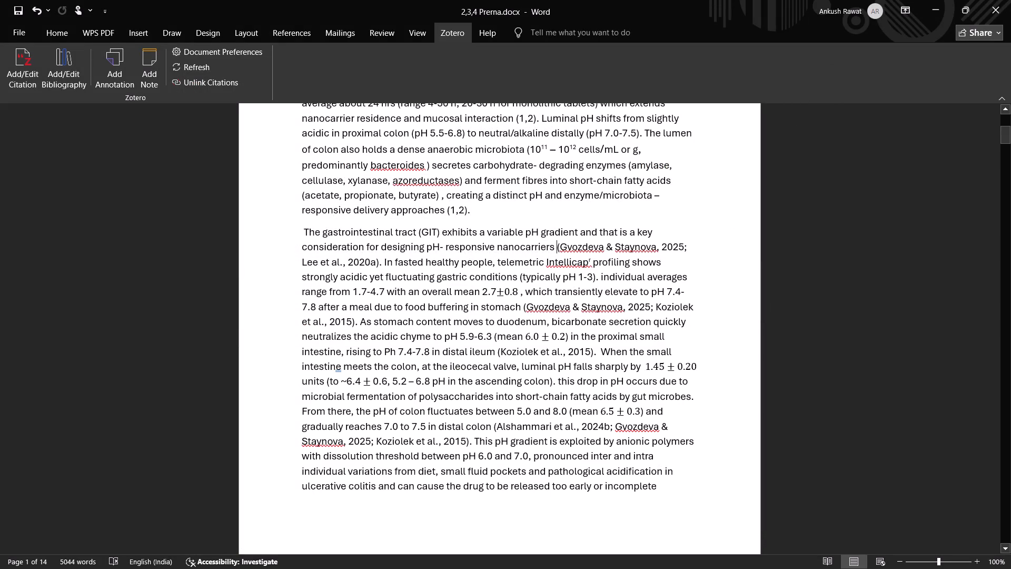
Check the Prerna collection in Zotero for the Gvozdeva & Staynova 2025 and Lee et al. 2020a sources cited after "responsive nanocarriers".
{"action": "left_click", "coordinate": [378, 264]}
{"action": "key", "text": "alt+Tab"}
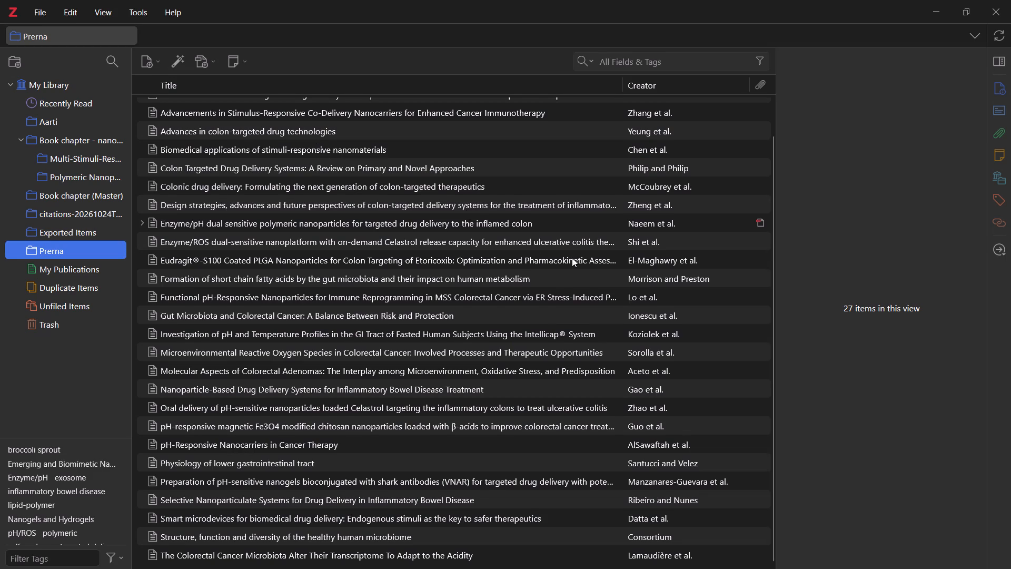
{"action": "scroll", "coordinate": [599, 271], "scroll_direction": "up", "scroll_amount": 1}
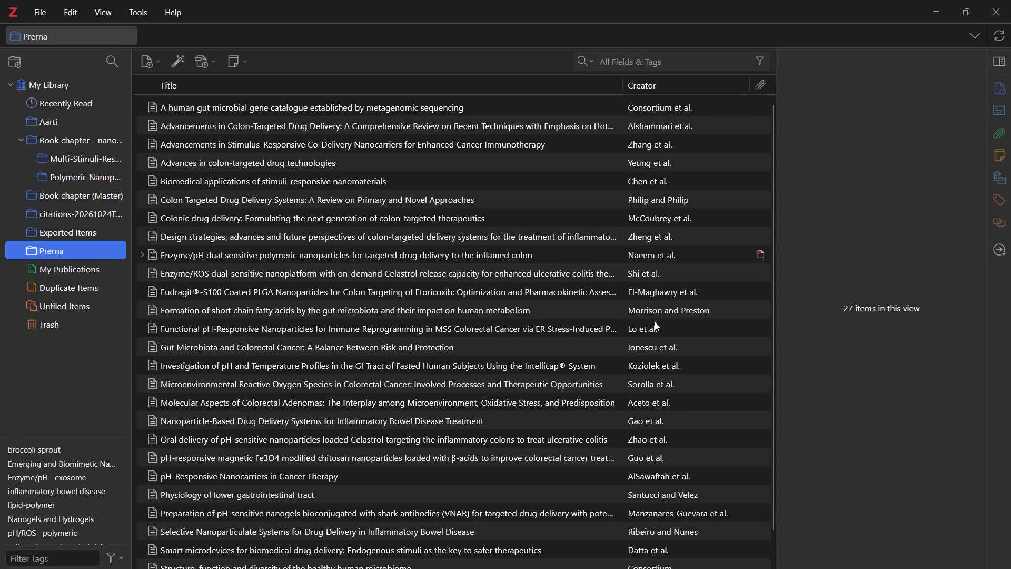
{"action": "scroll", "coordinate": [653, 423], "scroll_direction": "down", "scroll_amount": 4}
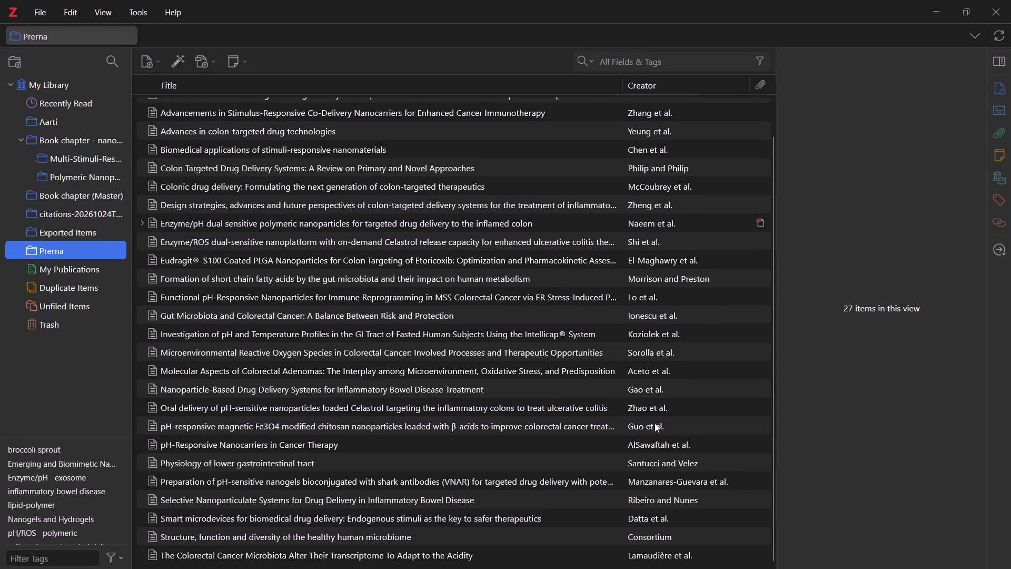
{"action": "scroll", "coordinate": [651, 427], "scroll_direction": "down", "scroll_amount": 1}
{"action": "scroll", "coordinate": [651, 428], "scroll_direction": "up", "scroll_amount": 1}
{"action": "scroll", "coordinate": [651, 428], "scroll_direction": "down", "scroll_amount": 3}
{"action": "scroll", "coordinate": [666, 537], "scroll_direction": "down", "scroll_amount": 1}
{"action": "scroll", "coordinate": [665, 528], "scroll_direction": "up", "scroll_amount": 1}
{"action": "scroll", "coordinate": [663, 517], "scroll_direction": "down", "scroll_amount": 2}
{"action": "scroll", "coordinate": [662, 508], "scroll_direction": "up", "scroll_amount": 1}
{"action": "scroll", "coordinate": [662, 508], "scroll_direction": "down", "scroll_amount": 2}
{"action": "scroll", "coordinate": [662, 508], "scroll_direction": "up", "scroll_amount": 1}
{"action": "scroll", "coordinate": [662, 505], "scroll_direction": "down", "scroll_amount": 1}
{"action": "scroll", "coordinate": [662, 507], "scroll_direction": "up", "scroll_amount": 1}
{"action": "scroll", "coordinate": [658, 447], "scroll_direction": "up", "scroll_amount": 4}
{"action": "scroll", "coordinate": [657, 445], "scroll_direction": "down", "scroll_amount": 1}
{"action": "scroll", "coordinate": [657, 445], "scroll_direction": "up", "scroll_amount": 2}
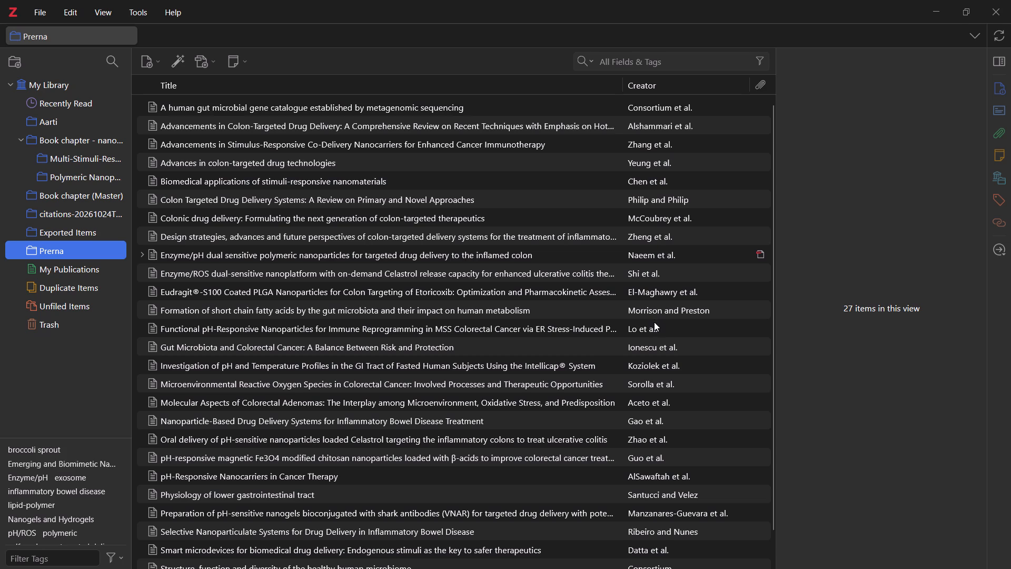
{"action": "scroll", "coordinate": [658, 335], "scroll_direction": "down", "scroll_amount": 2}
{"action": "scroll", "coordinate": [658, 337], "scroll_direction": "up", "scroll_amount": 1}
{"action": "scroll", "coordinate": [658, 339], "scroll_direction": "down", "scroll_amount": 1}
{"action": "scroll", "coordinate": [658, 339], "scroll_direction": "up", "scroll_amount": 1}
{"action": "scroll", "coordinate": [658, 339], "scroll_direction": "down", "scroll_amount": 5}
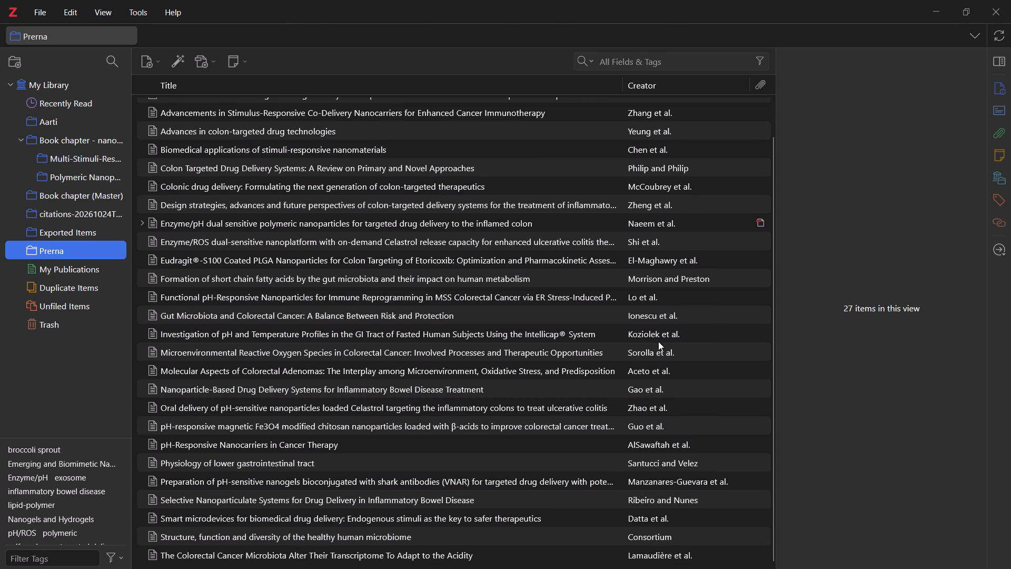
{"action": "scroll", "coordinate": [659, 346], "scroll_direction": "down", "scroll_amount": 2}
{"action": "scroll", "coordinate": [659, 346], "scroll_direction": "up", "scroll_amount": 2}
{"action": "scroll", "coordinate": [659, 346], "scroll_direction": "down", "scroll_amount": 2}
{"action": "scroll", "coordinate": [659, 347], "scroll_direction": "up", "scroll_amount": 1}
{"action": "scroll", "coordinate": [659, 347], "scroll_direction": "down", "scroll_amount": 1}
{"action": "scroll", "coordinate": [659, 347], "scroll_direction": "up", "scroll_amount": 1}
{"action": "scroll", "coordinate": [659, 347], "scroll_direction": "down", "scroll_amount": 2}
{"action": "scroll", "coordinate": [659, 346], "scroll_direction": "up", "scroll_amount": 10}
{"action": "scroll", "coordinate": [659, 346], "scroll_direction": "down", "scroll_amount": 1}
{"action": "scroll", "coordinate": [659, 346], "scroll_direction": "up", "scroll_amount": 3}
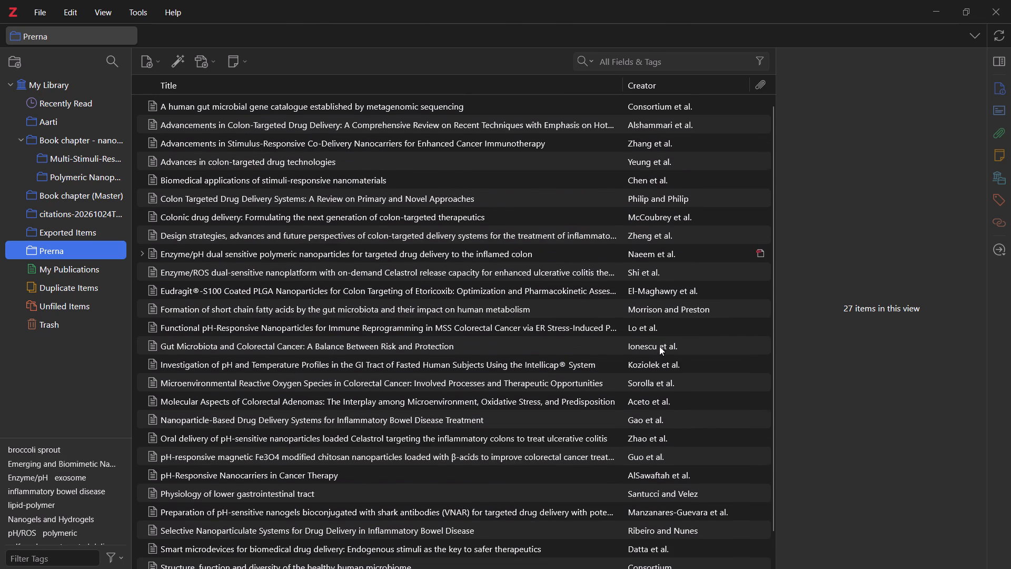
{"action": "key", "text": "alt+Tab"}
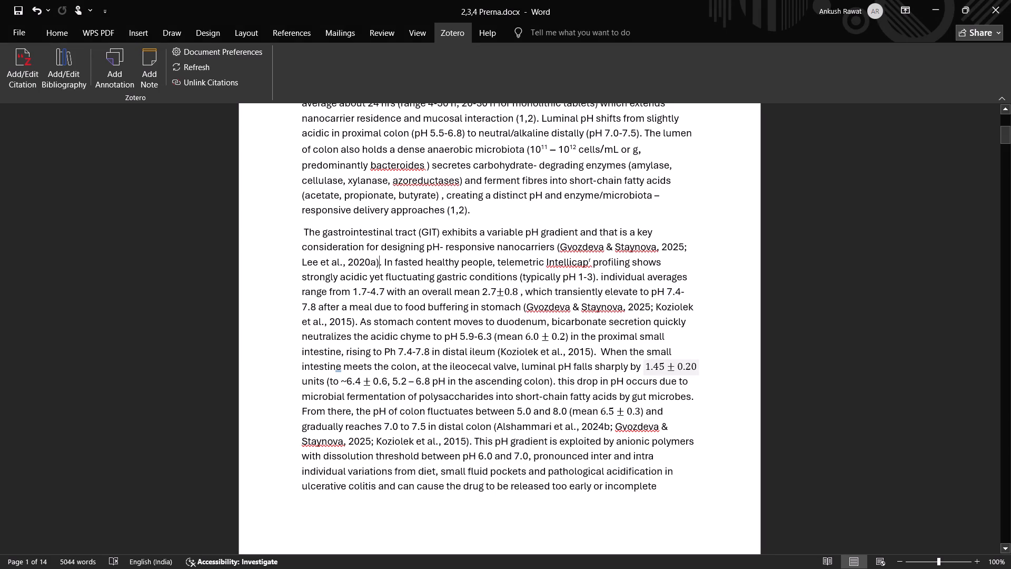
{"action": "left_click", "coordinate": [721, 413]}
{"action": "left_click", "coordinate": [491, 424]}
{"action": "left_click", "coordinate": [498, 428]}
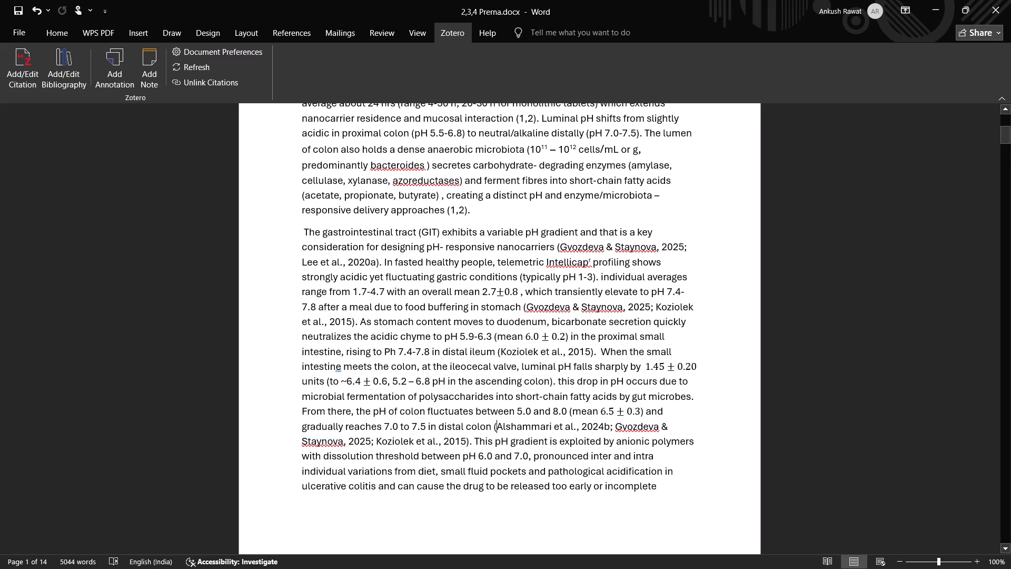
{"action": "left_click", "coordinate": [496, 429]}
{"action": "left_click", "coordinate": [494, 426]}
Copy the whole reference list under "Referenes for 2", from Alshammari et al. 2024a through The Human Microbiome Project Consortium 2012.
{"action": "scroll", "coordinate": [590, 308], "scroll_direction": "down", "scroll_amount": 7}
{"action": "scroll", "coordinate": [659, 301], "scroll_direction": "up", "scroll_amount": 1}
{"action": "scroll", "coordinate": [659, 301], "scroll_direction": "down", "scroll_amount": 1}
{"action": "scroll", "coordinate": [659, 301], "scroll_direction": "up", "scroll_amount": 1}
{"action": "scroll", "coordinate": [659, 301], "scroll_direction": "down", "scroll_amount": 3}
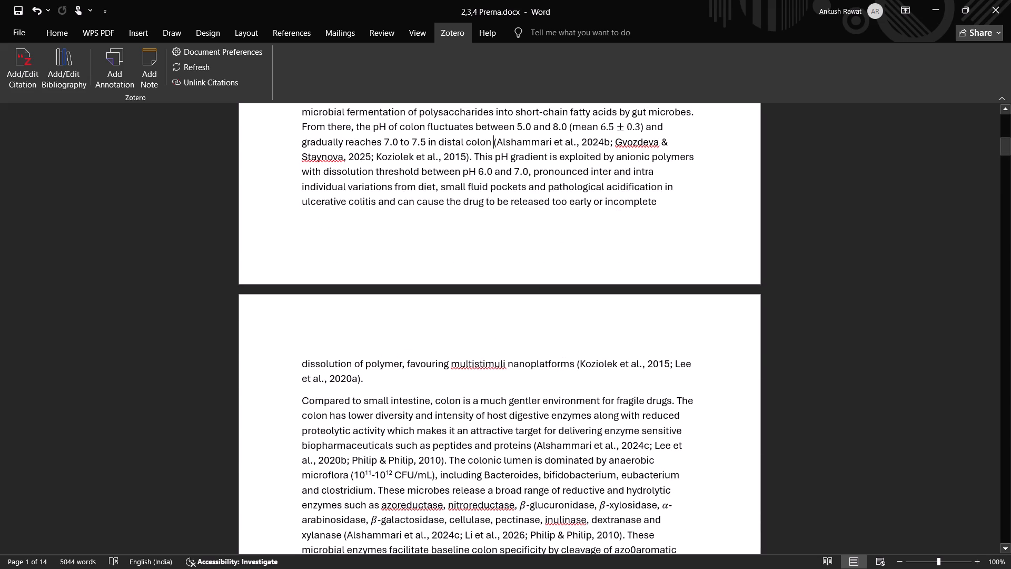
{"action": "left_click_drag", "start_coordinate": [1005, 150], "coordinate": [995, 209]}
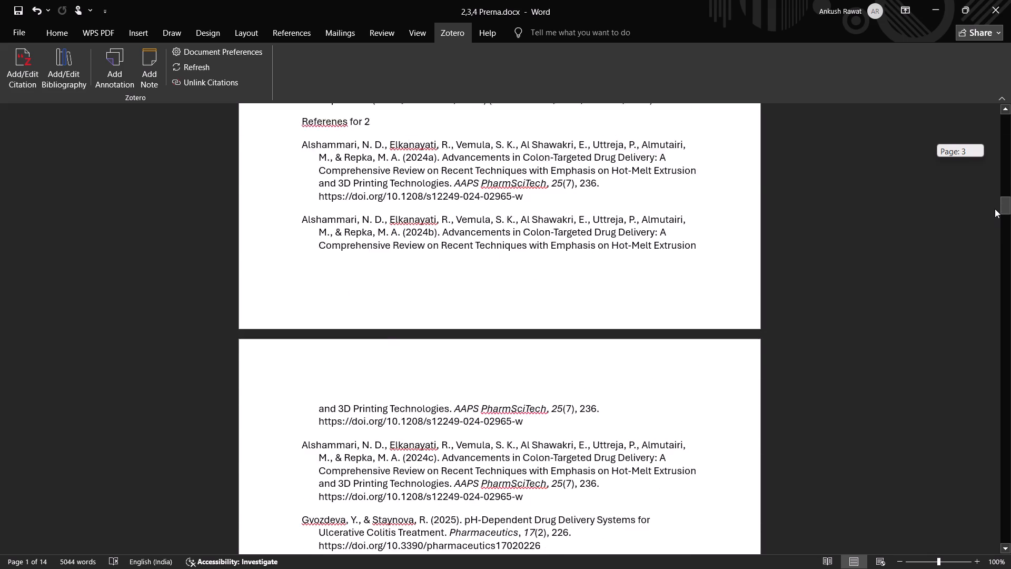
{"action": "left_click_drag", "start_coordinate": [995, 209], "coordinate": [995, 205]}
{"action": "left_click_drag", "start_coordinate": [299, 250], "coordinate": [478, 360]}
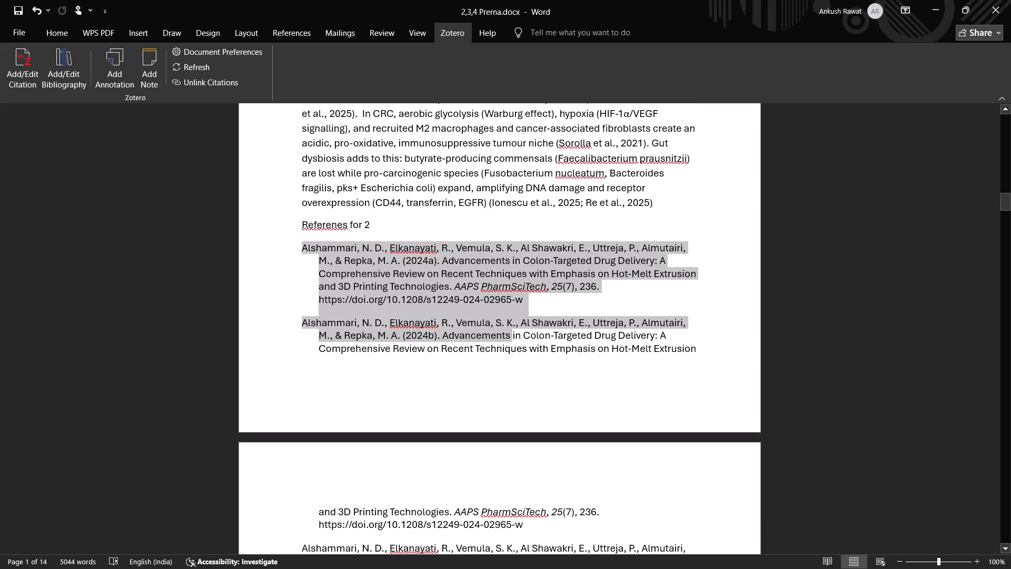
{"action": "left_click_drag", "start_coordinate": [478, 360], "coordinate": [647, 502]}
{"action": "scroll", "coordinate": [647, 499], "scroll_direction": "down", "scroll_amount": 4}
{"action": "scroll", "coordinate": [649, 501], "scroll_direction": "up", "scroll_amount": 1}
{"action": "scroll", "coordinate": [649, 501], "scroll_direction": "down", "scroll_amount": 3}
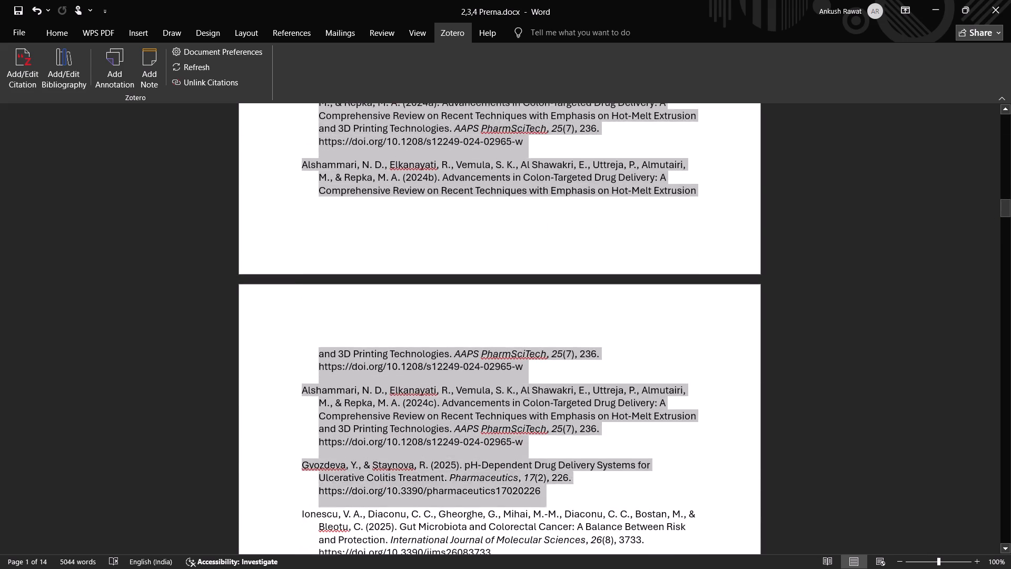
{"action": "scroll", "coordinate": [647, 502], "scroll_direction": "down", "scroll_amount": 1}
{"action": "left_click_drag", "start_coordinate": [647, 502], "coordinate": [643, 504]}
{"action": "scroll", "coordinate": [646, 503], "scroll_direction": "down", "scroll_amount": 7}
{"action": "scroll", "coordinate": [643, 504], "scroll_direction": "up", "scroll_amount": 1}
{"action": "scroll", "coordinate": [643, 504], "scroll_direction": "down", "scroll_amount": 1}
{"action": "scroll", "coordinate": [643, 504], "scroll_direction": "up", "scroll_amount": 1}
{"action": "scroll", "coordinate": [643, 504], "scroll_direction": "down", "scroll_amount": 4}
{"action": "scroll", "coordinate": [643, 504], "scroll_direction": "up", "scroll_amount": 1}
{"action": "scroll", "coordinate": [643, 504], "scroll_direction": "down", "scroll_amount": 3}
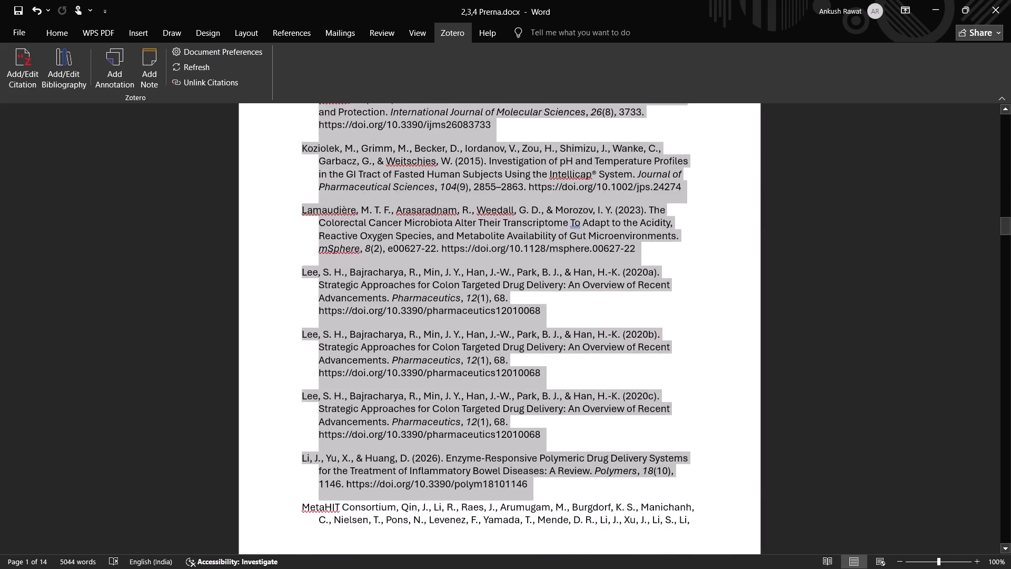
{"action": "scroll", "coordinate": [643, 504], "scroll_direction": "down", "scroll_amount": 3}
{"action": "left_click_drag", "start_coordinate": [643, 504], "coordinate": [637, 499]}
{"action": "scroll", "coordinate": [642, 504], "scroll_direction": "up", "scroll_amount": 1}
{"action": "scroll", "coordinate": [642, 504], "scroll_direction": "down", "scroll_amount": 3}
{"action": "scroll", "coordinate": [638, 491], "scroll_direction": "up", "scroll_amount": 1}
{"action": "scroll", "coordinate": [638, 491], "scroll_direction": "down", "scroll_amount": 9}
{"action": "scroll", "coordinate": [640, 498], "scroll_direction": "up", "scroll_amount": 1}
{"action": "scroll", "coordinate": [640, 498], "scroll_direction": "down", "scroll_amount": 3}
{"action": "scroll", "coordinate": [639, 499], "scroll_direction": "up", "scroll_amount": 1}
{"action": "scroll", "coordinate": [638, 499], "scroll_direction": "down", "scroll_amount": 3}
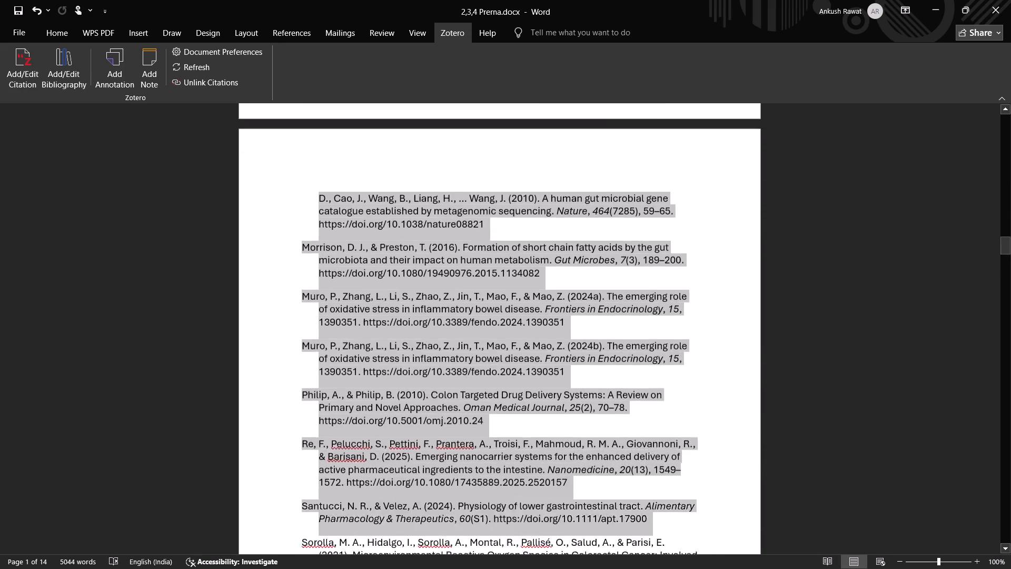
{"action": "scroll", "coordinate": [637, 499], "scroll_direction": "down", "scroll_amount": 3}
{"action": "left_click_drag", "start_coordinate": [637, 499], "coordinate": [492, 429]}
{"action": "scroll", "coordinate": [637, 499], "scroll_direction": "down", "scroll_amount": 1}
{"action": "key", "text": "ctrl+c"}
{"action": "key", "text": "ctrl+c"}
{"action": "key", "text": "ctrl+c"}
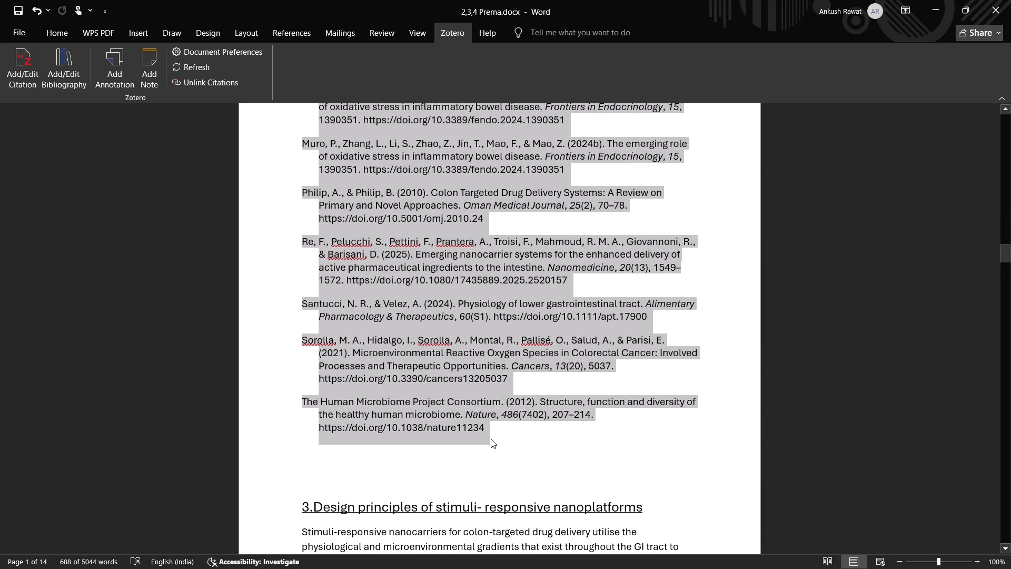
{"action": "key", "text": "ctrl+c"}
{"action": "key", "text": "ctrl+c"}
Switch to Chrome and search Google for "bibliography" in a new tab.
{"action": "key", "text": "alt+Tab"}
{"action": "key", "text": "alt+Tab"}
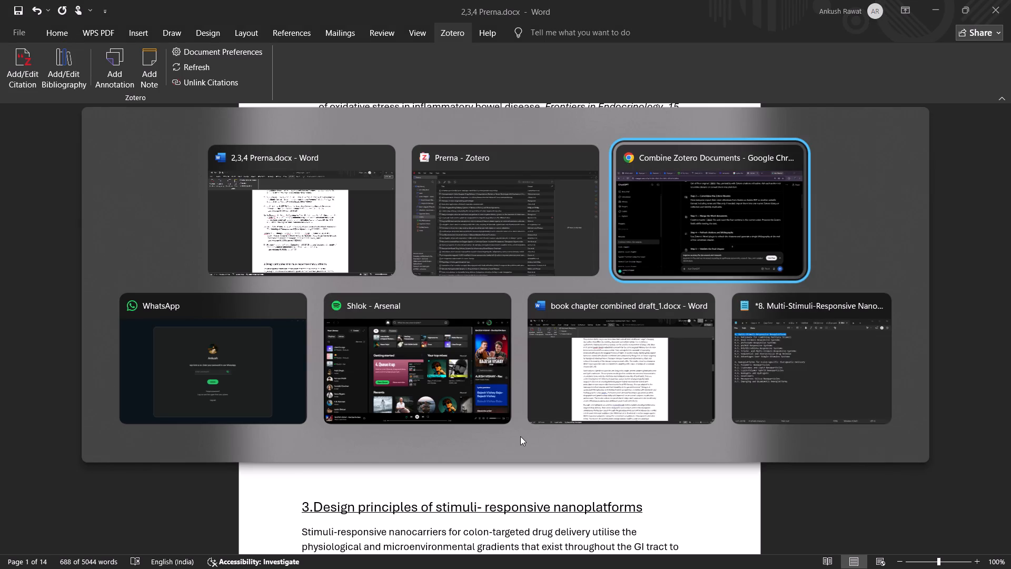
{"action": "left_click", "coordinate": [782, 14]}
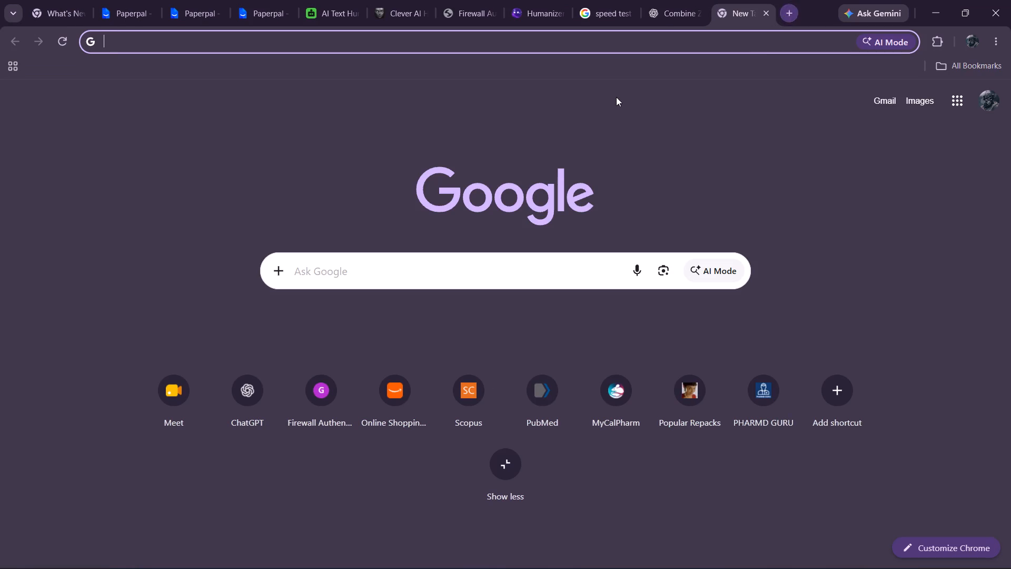
{"action": "type", "text": "BIB"}
{"action": "key", "text": "l"}
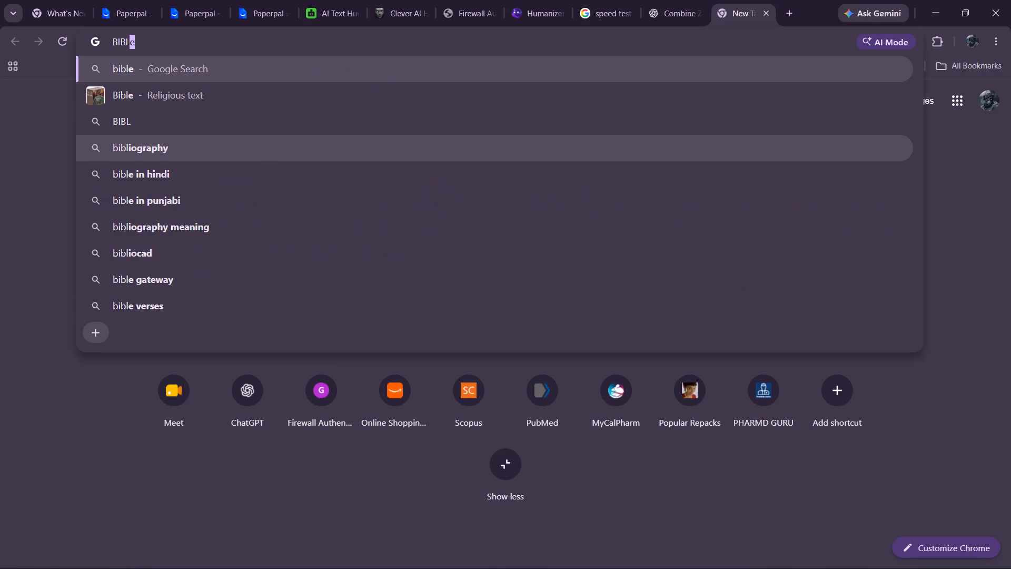
{"action": "left_click", "coordinate": [363, 142]}
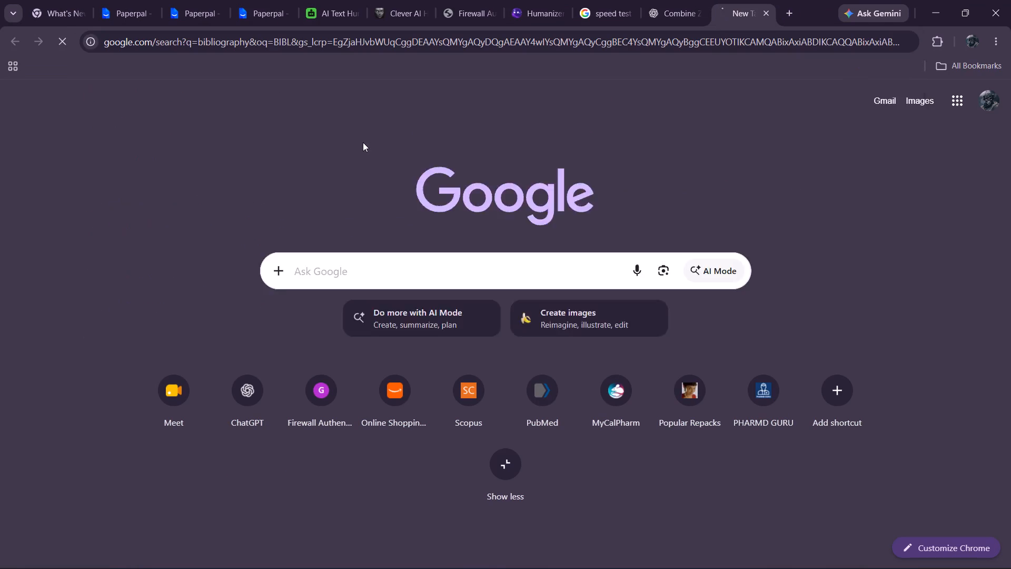
Find the ZoteroBib bibliography generator (zbib.org) among the search results and open it.
{"action": "scroll", "coordinate": [303, 313], "scroll_direction": "down", "scroll_amount": 2}
{"action": "scroll", "coordinate": [303, 316], "scroll_direction": "up", "scroll_amount": 1}
{"action": "scroll", "coordinate": [303, 317], "scroll_direction": "down", "scroll_amount": 4}
{"action": "scroll", "coordinate": [274, 407], "scroll_direction": "down", "scroll_amount": 2}
{"action": "scroll", "coordinate": [273, 411], "scroll_direction": "up", "scroll_amount": 1}
{"action": "scroll", "coordinate": [273, 411], "scroll_direction": "down", "scroll_amount": 1}
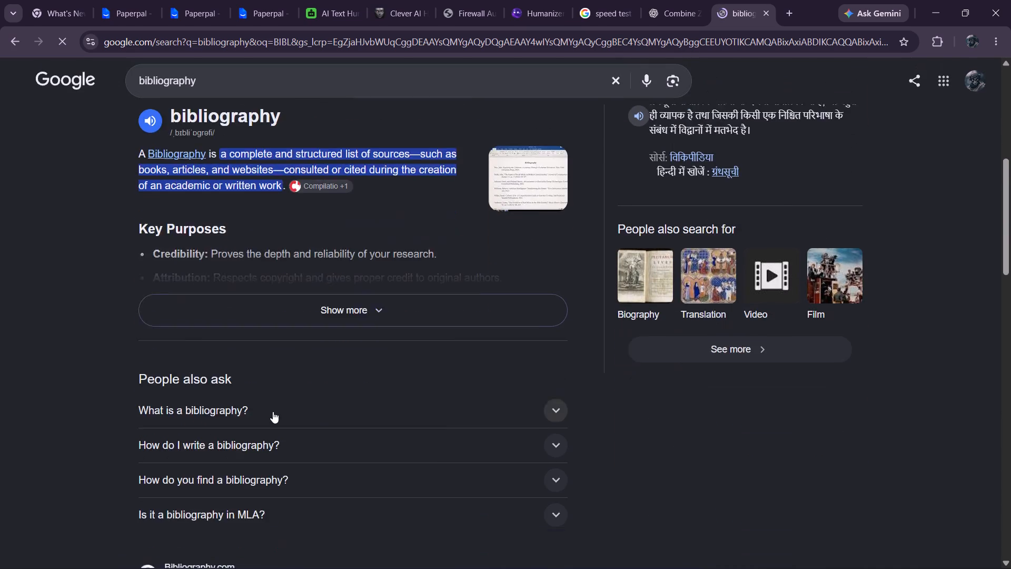
{"action": "scroll", "coordinate": [267, 431], "scroll_direction": "down", "scroll_amount": 4}
{"action": "scroll", "coordinate": [267, 431], "scroll_direction": "up", "scroll_amount": 1}
{"action": "scroll", "coordinate": [79, 371], "scroll_direction": "down", "scroll_amount": 2}
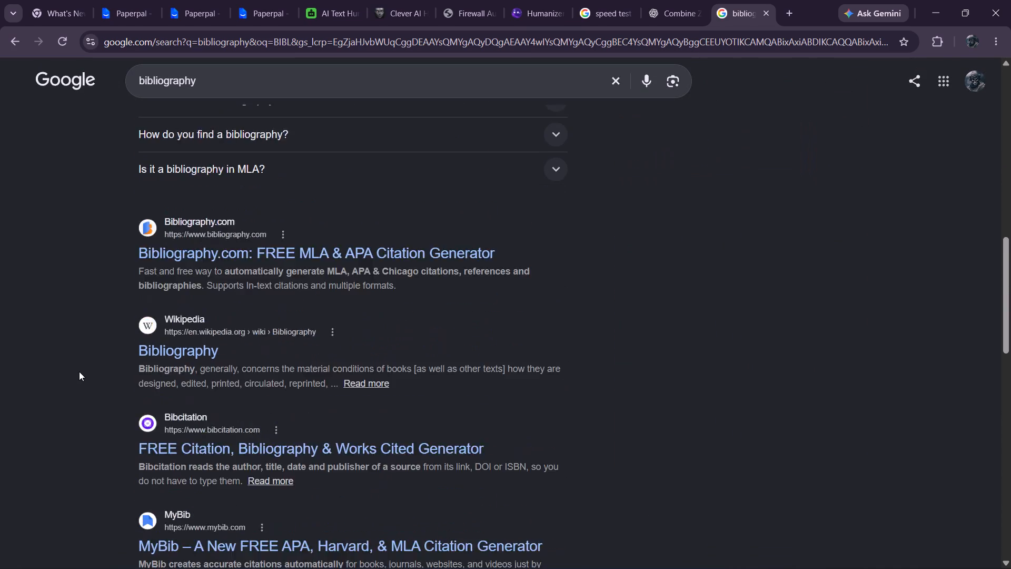
{"action": "scroll", "coordinate": [79, 371], "scroll_direction": "down", "scroll_amount": 2}
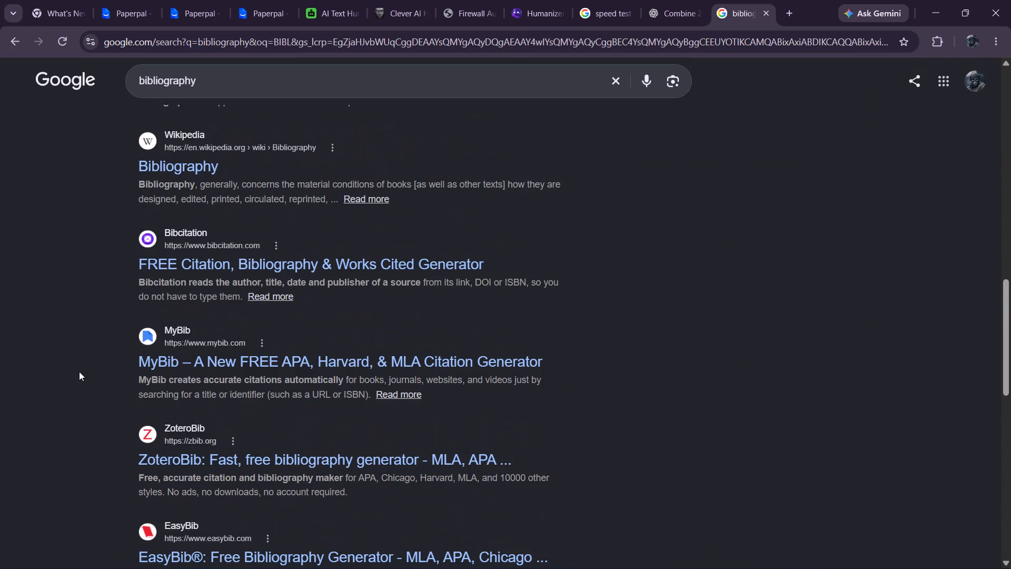
{"action": "scroll", "coordinate": [79, 371], "scroll_direction": "down", "scroll_amount": 1}
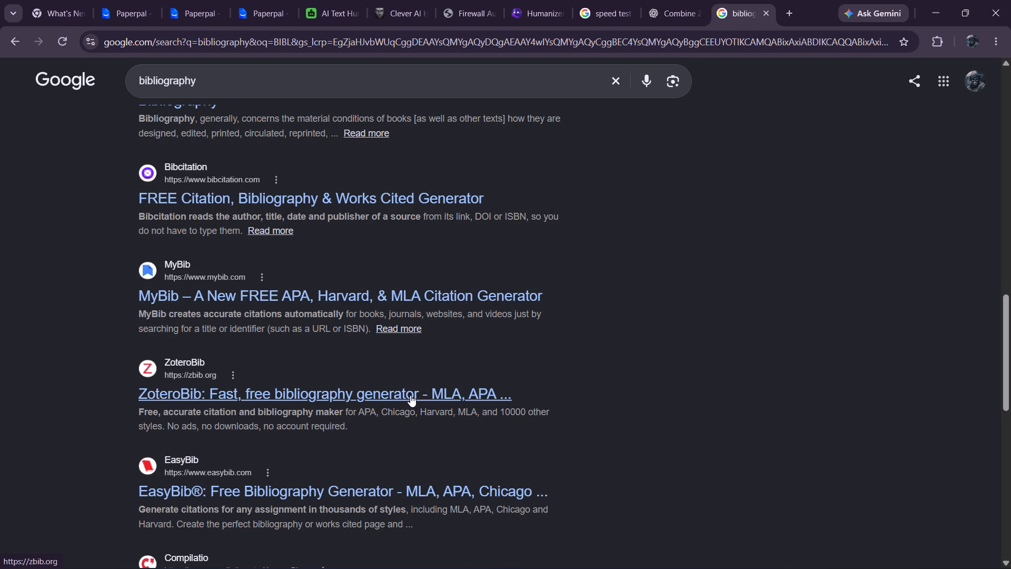
{"action": "scroll", "coordinate": [36, 406], "scroll_direction": "down", "scroll_amount": 3}
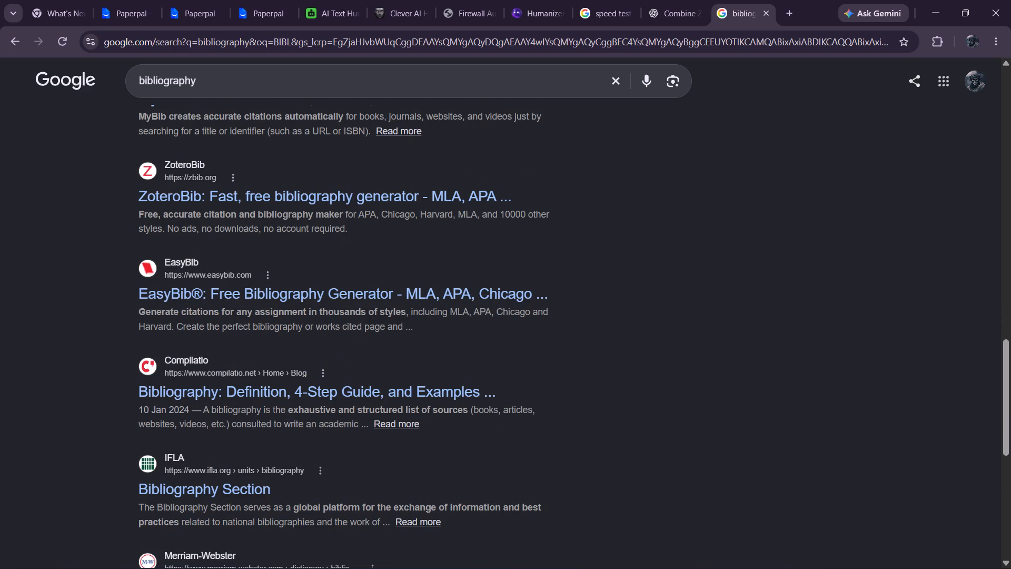
{"action": "left_click", "coordinate": [355, 195]}
Paste the copied section 2 reference list into ZoteroBib's source field, cite it and view the generated bibliography.
{"action": "left_click", "coordinate": [388, 249]}
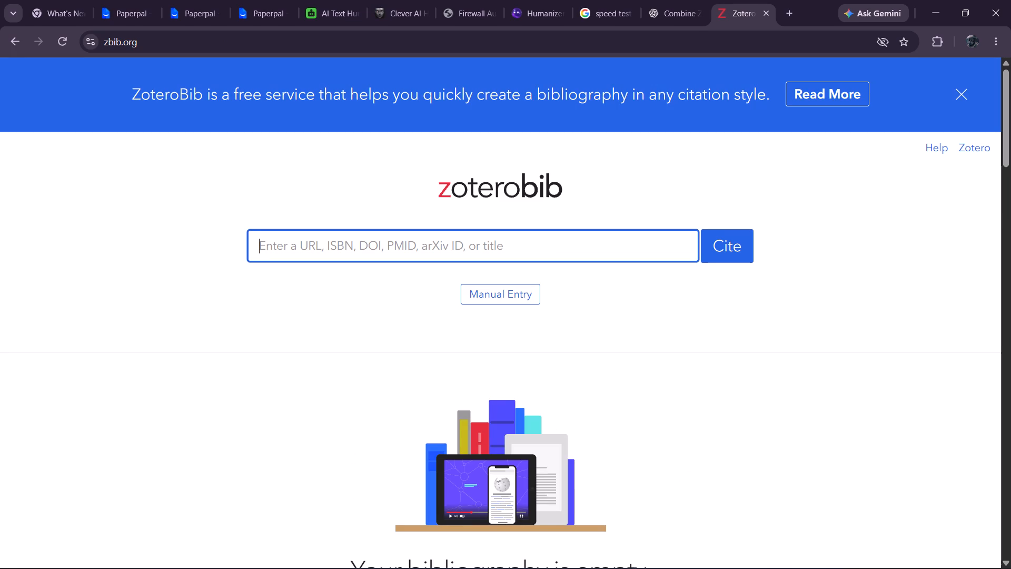
{"action": "key", "text": "ctrl+b"}
{"action": "key", "text": "ctrl+v"}
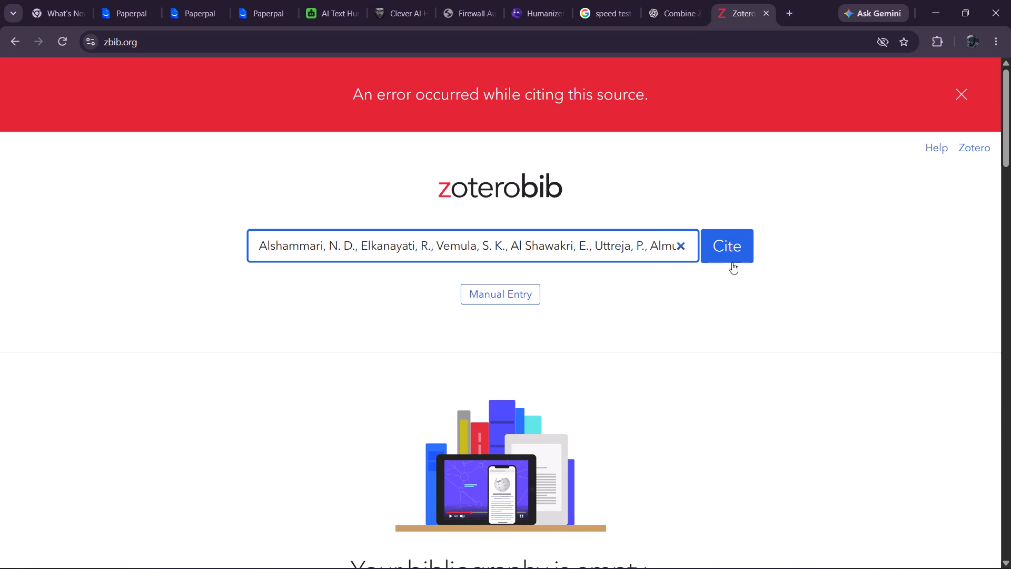
{"action": "scroll", "coordinate": [705, 324], "scroll_direction": "down", "scroll_amount": 3}
{"action": "scroll", "coordinate": [702, 332], "scroll_direction": "up", "scroll_amount": 1}
{"action": "scroll", "coordinate": [702, 332], "scroll_direction": "down", "scroll_amount": 1}
{"action": "scroll", "coordinate": [702, 332], "scroll_direction": "up", "scroll_amount": 4}
{"action": "scroll", "coordinate": [702, 332], "scroll_direction": "down", "scroll_amount": 1}
{"action": "scroll", "coordinate": [702, 331], "scroll_direction": "up", "scroll_amount": 1}
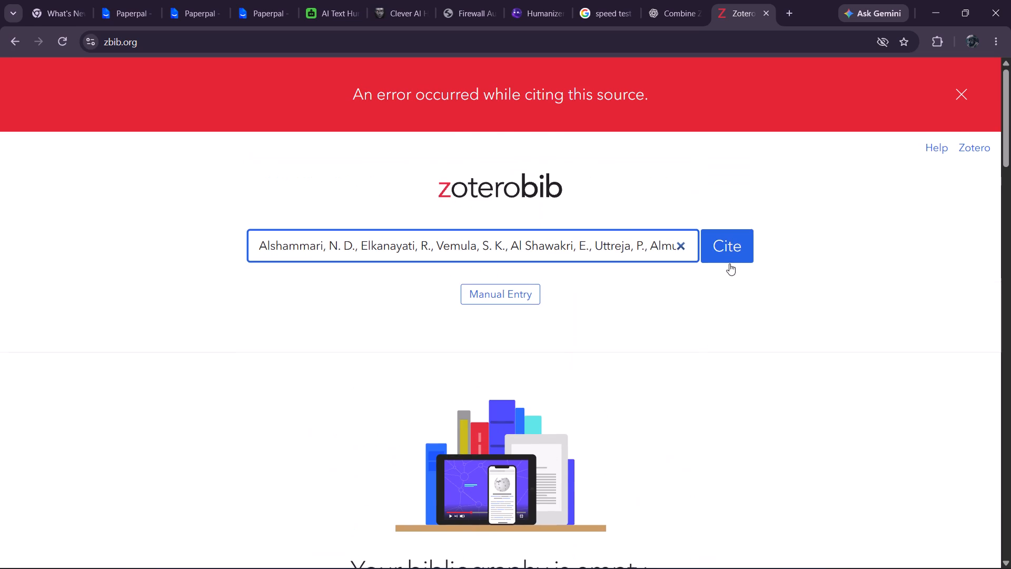
{"action": "left_click", "coordinate": [734, 234]}
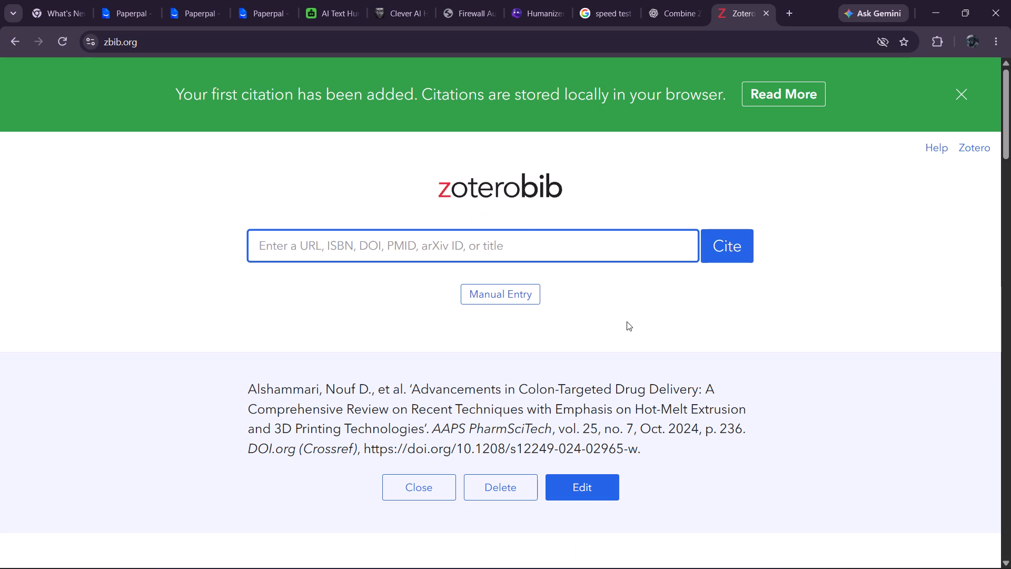
{"action": "scroll", "coordinate": [618, 327], "scroll_direction": "down", "scroll_amount": 5}
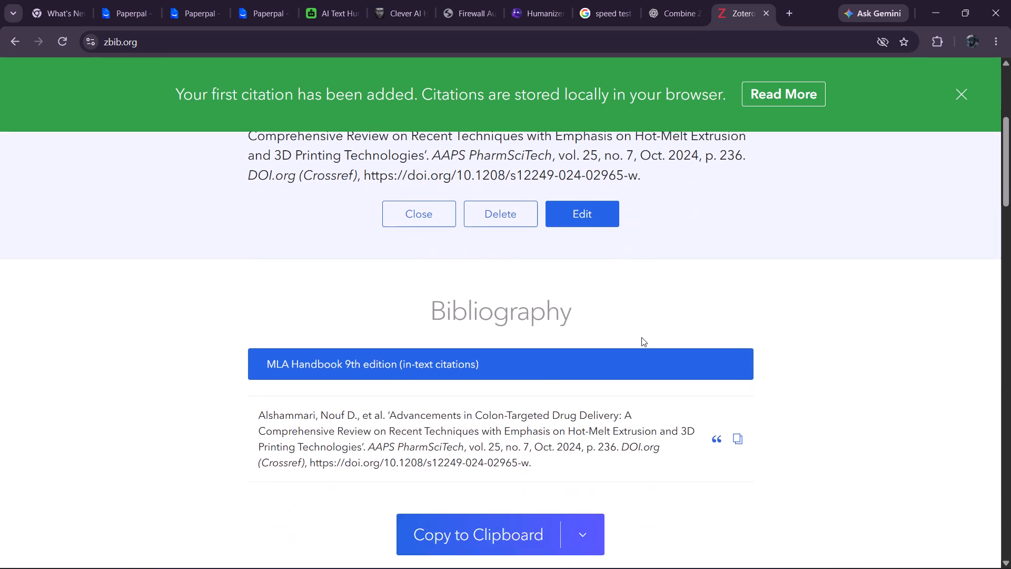
Look over the generated bibliography and source entry options in ZoteroBib and dismiss the first-citation notice.
{"action": "scroll", "coordinate": [641, 337], "scroll_direction": "down", "scroll_amount": 4}
{"action": "scroll", "coordinate": [641, 337], "scroll_direction": "up", "scroll_amount": 1}
{"action": "scroll", "coordinate": [641, 337], "scroll_direction": "down", "scroll_amount": 2}
{"action": "scroll", "coordinate": [641, 337], "scroll_direction": "up", "scroll_amount": 10}
{"action": "scroll", "coordinate": [641, 337], "scroll_direction": "down", "scroll_amount": 1}
{"action": "scroll", "coordinate": [641, 337], "scroll_direction": "up", "scroll_amount": 1}
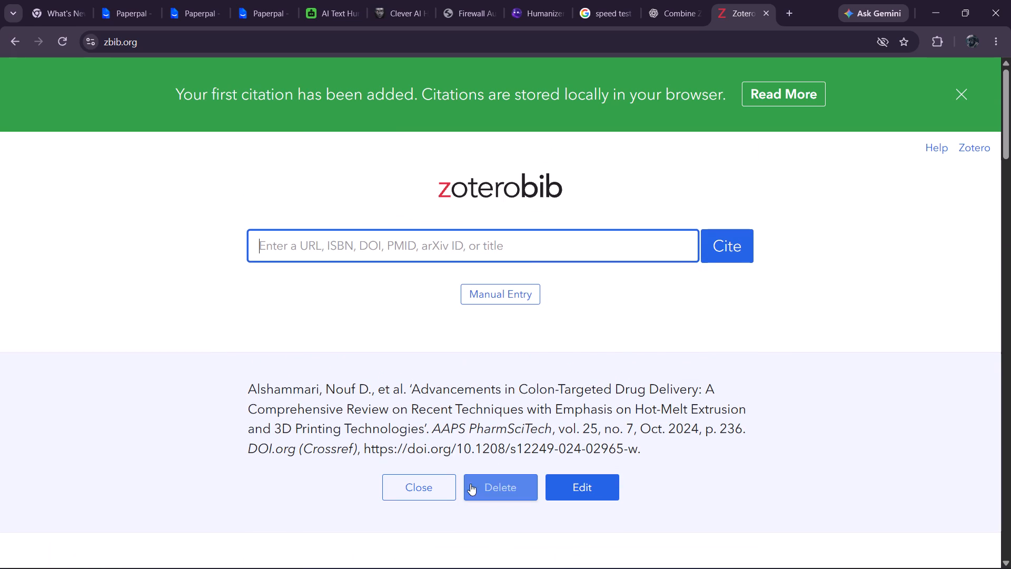
{"action": "left_click", "coordinate": [439, 248]}
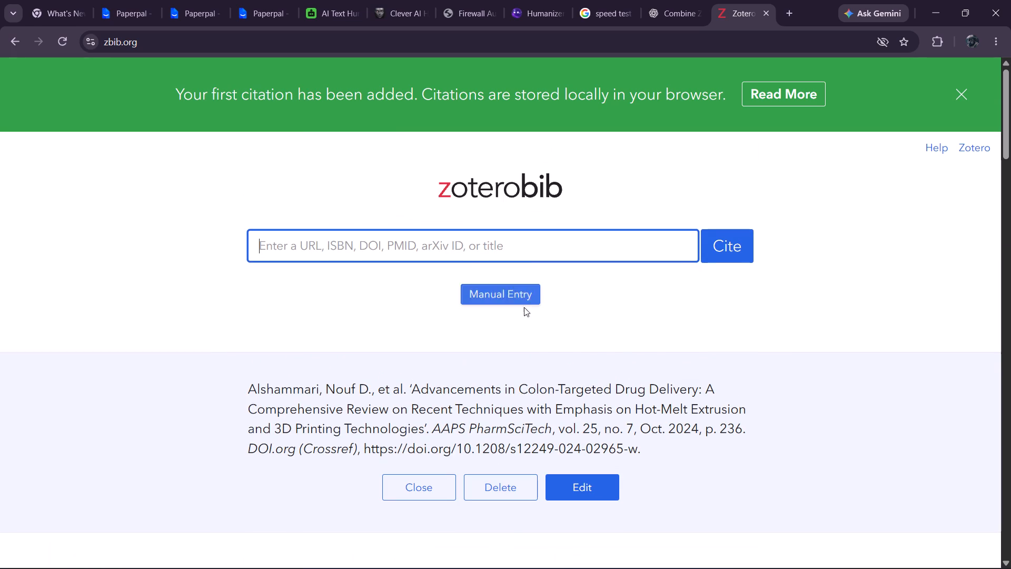
{"action": "left_click", "coordinate": [599, 352]}
{"action": "left_click", "coordinate": [953, 85]}
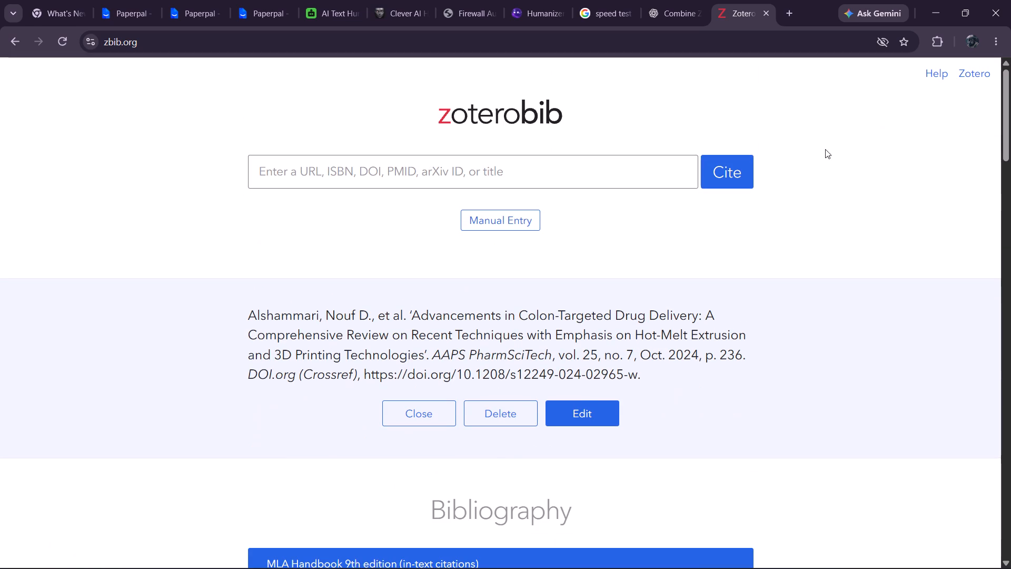
Return to the Google results for "bibliography" and look over the other bibliography generators.
{"action": "left_click", "coordinate": [16, 40]}
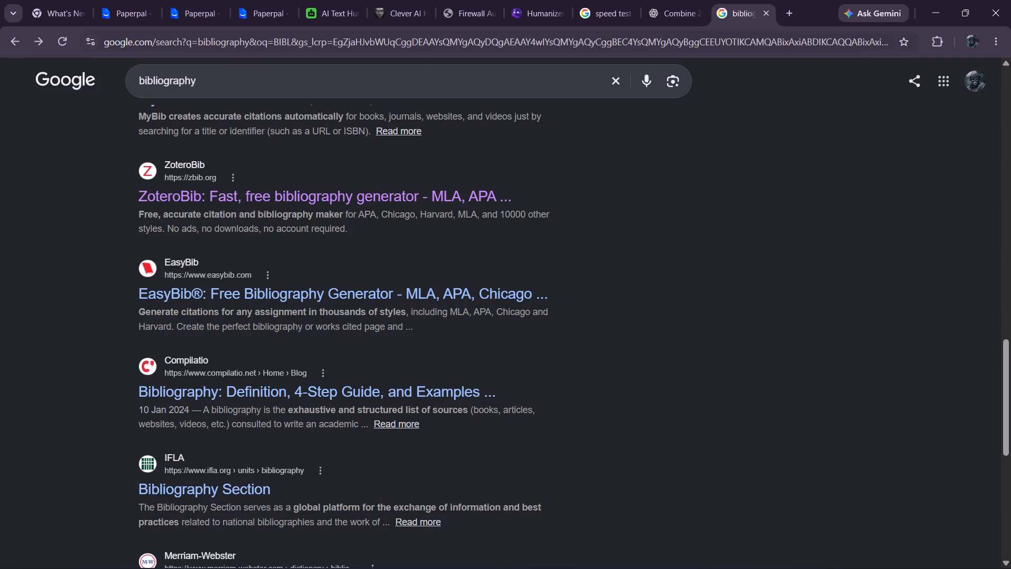
{"action": "scroll", "coordinate": [416, 305], "scroll_direction": "down", "scroll_amount": 1}
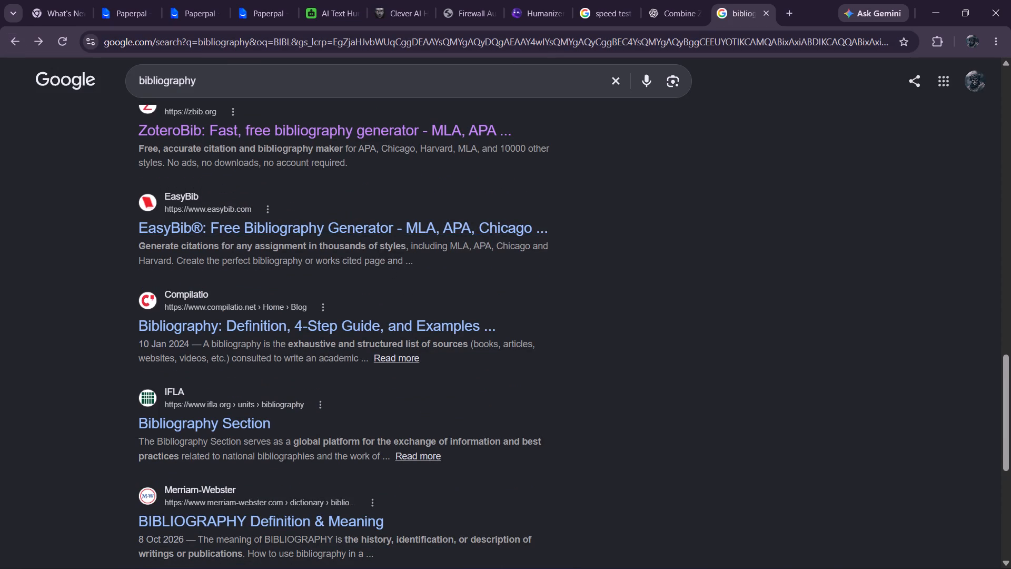
{"action": "scroll", "coordinate": [297, 289], "scroll_direction": "down", "scroll_amount": 2}
{"action": "scroll", "coordinate": [297, 289], "scroll_direction": "up", "scroll_amount": 2}
Switch to Word and read back through the section 2 reference list, from its last entry up to the Alshammari 2024 entries.
{"action": "key", "text": "alt+Tab"}
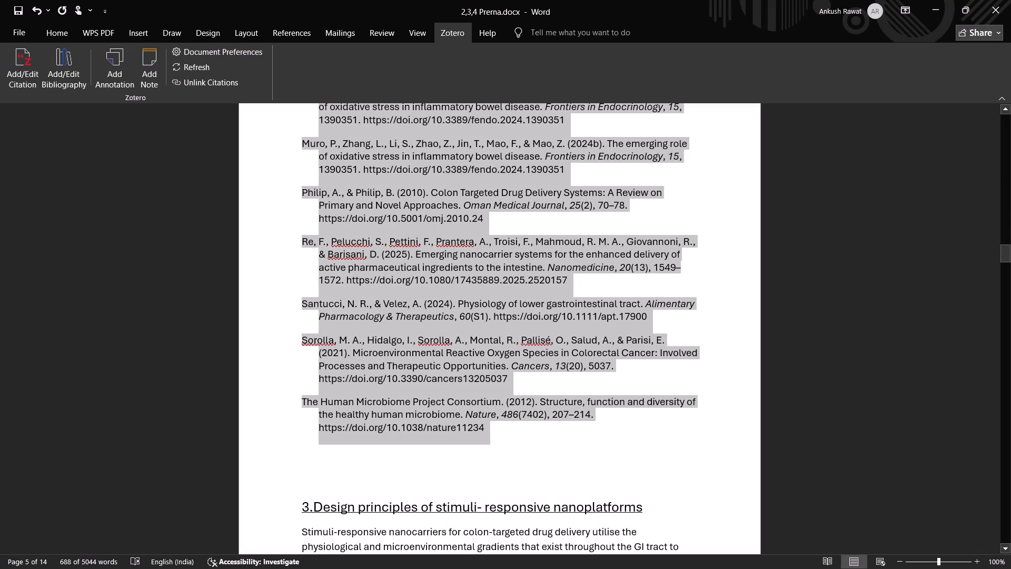
{"action": "left_click", "coordinate": [271, 346]}
{"action": "left_click", "coordinate": [273, 387]}
{"action": "left_click", "coordinate": [262, 415]}
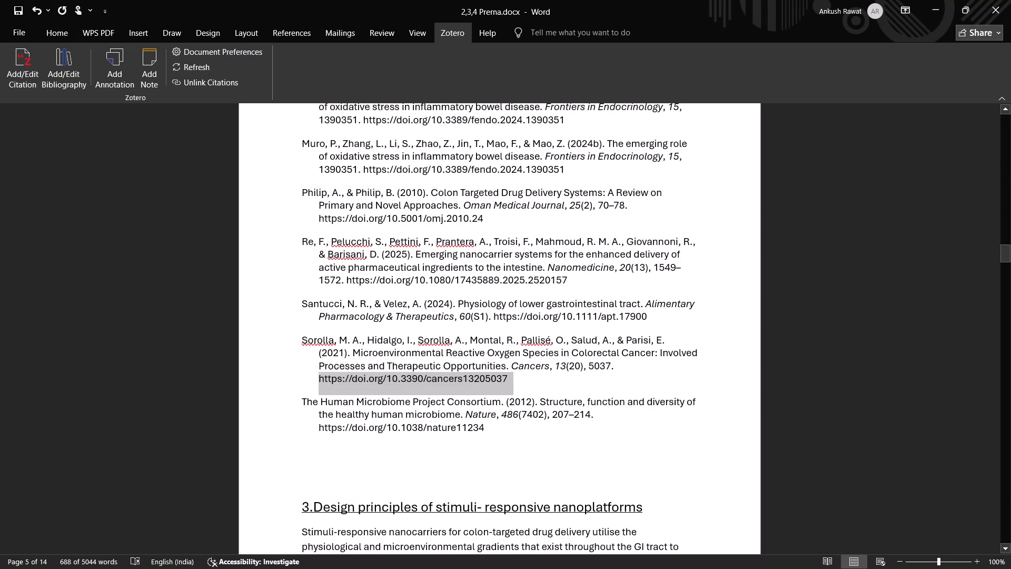
{"action": "scroll", "coordinate": [246, 306], "scroll_direction": "down", "scroll_amount": 1}
{"action": "scroll", "coordinate": [247, 303], "scroll_direction": "up", "scroll_amount": 8}
{"action": "scroll", "coordinate": [252, 284], "scroll_direction": "down", "scroll_amount": 1}
{"action": "scroll", "coordinate": [252, 284], "scroll_direction": "up", "scroll_amount": 4}
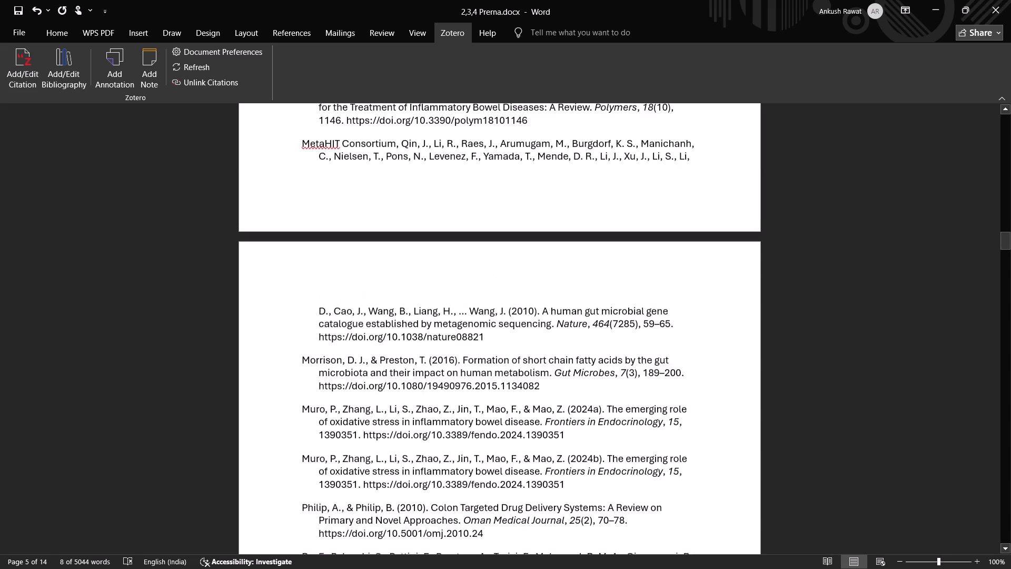
{"action": "scroll", "coordinate": [252, 285], "scroll_direction": "up", "scroll_amount": 3}
{"action": "scroll", "coordinate": [252, 285], "scroll_direction": "down", "scroll_amount": 1}
{"action": "scroll", "coordinate": [252, 285], "scroll_direction": "up", "scroll_amount": 6}
{"action": "scroll", "coordinate": [252, 285], "scroll_direction": "down", "scroll_amount": 1}
{"action": "scroll", "coordinate": [252, 285], "scroll_direction": "up", "scroll_amount": 3}
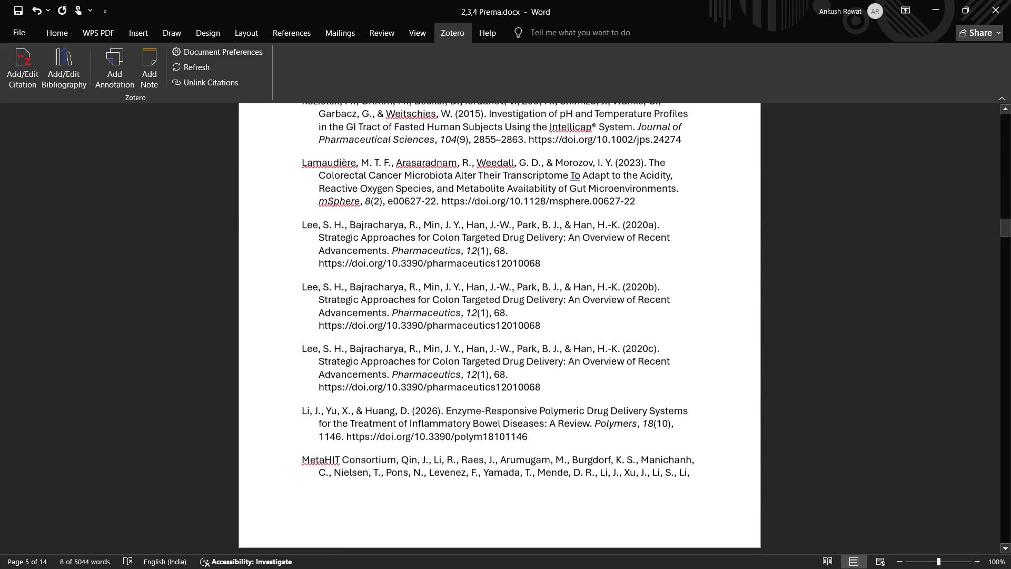
{"action": "scroll", "coordinate": [252, 285], "scroll_direction": "up", "scroll_amount": 1}
{"action": "scroll", "coordinate": [252, 285], "scroll_direction": "down", "scroll_amount": 1}
{"action": "scroll", "coordinate": [252, 285], "scroll_direction": "up", "scroll_amount": 2}
{"action": "scroll", "coordinate": [252, 285], "scroll_direction": "down", "scroll_amount": 1}
{"action": "scroll", "coordinate": [252, 285], "scroll_direction": "up", "scroll_amount": 11}
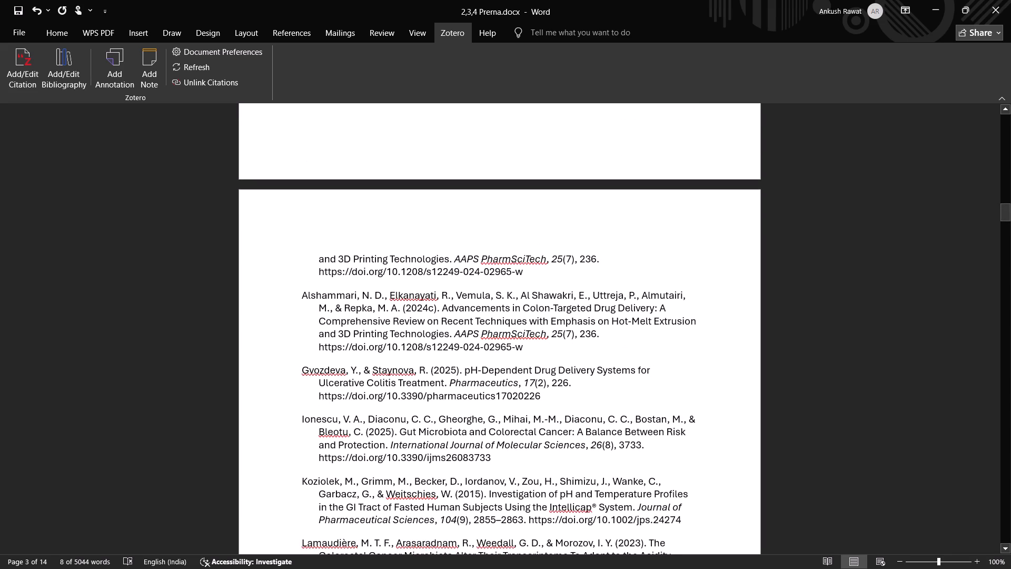
Select the Gvozdeva & Staynova 2025 reference in the list and check the Prerna collection in Zotero for it.
{"action": "left_click_drag", "start_coordinate": [300, 370], "coordinate": [557, 395]}
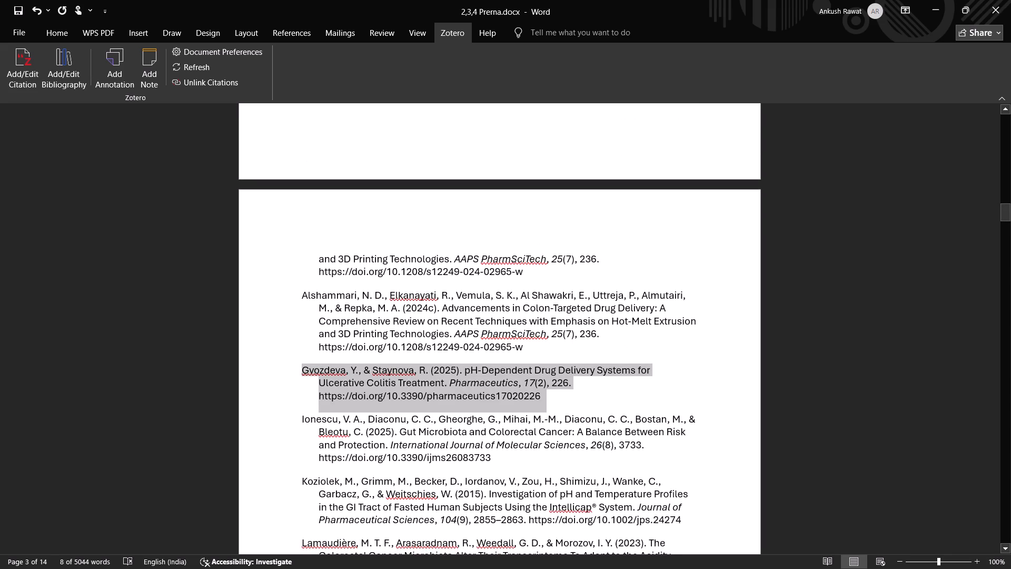
{"action": "left_click_drag", "start_coordinate": [557, 395], "coordinate": [556, 394]}
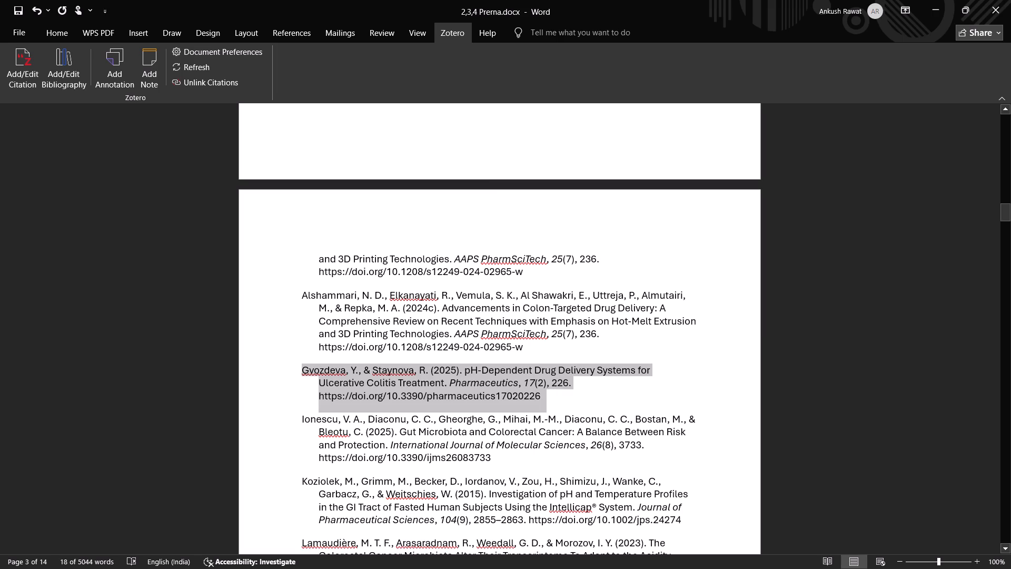
{"action": "key", "text": "alt+Tab"}
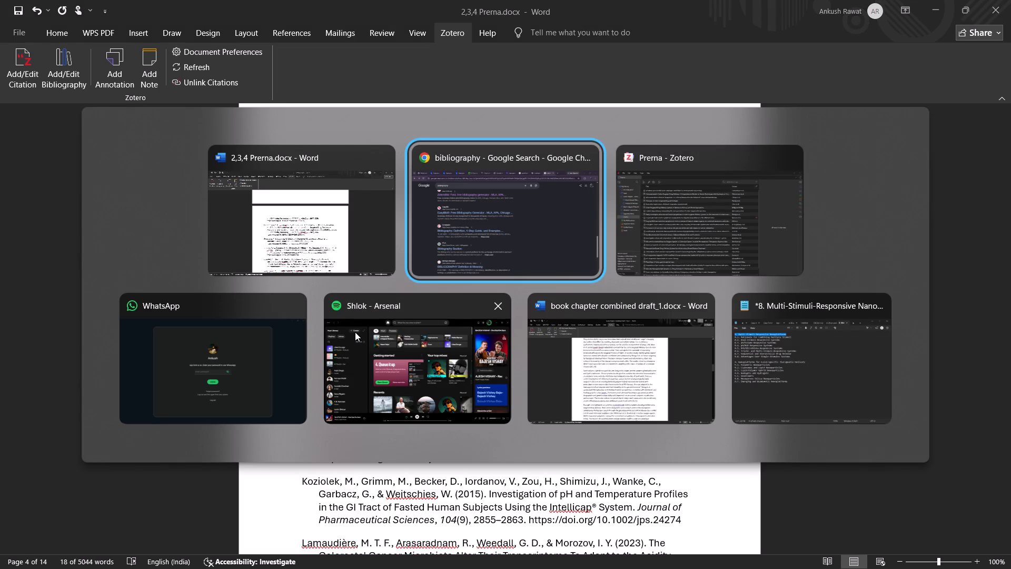
{"action": "key", "text": "alt+Tab"}
{"action": "scroll", "coordinate": [521, 293], "scroll_direction": "up", "scroll_amount": 5}
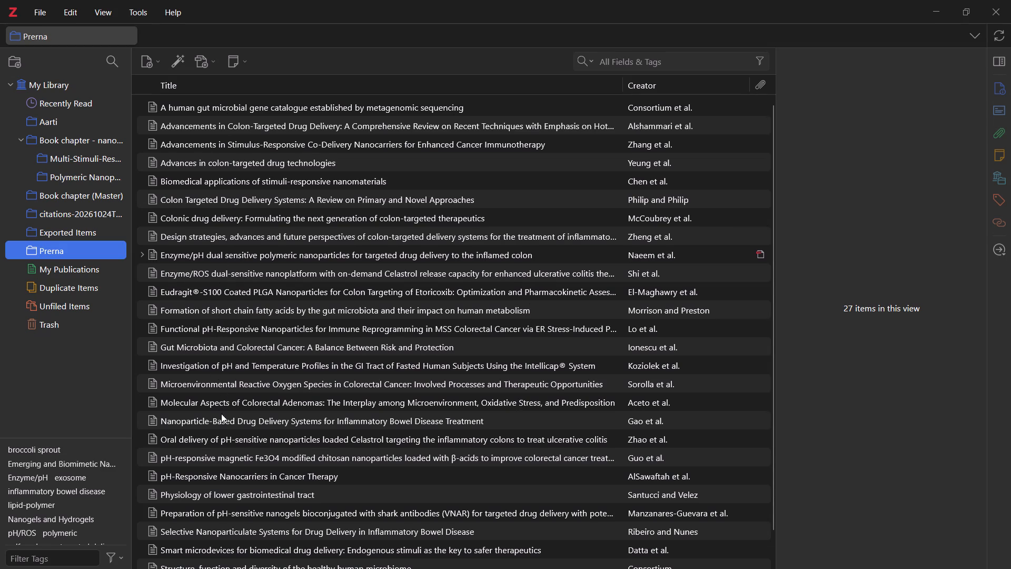
{"action": "scroll", "coordinate": [221, 490], "scroll_direction": "down", "scroll_amount": 3}
{"action": "scroll", "coordinate": [221, 495], "scroll_direction": "up", "scroll_amount": 1}
{"action": "scroll", "coordinate": [221, 495], "scroll_direction": "down", "scroll_amount": 2}
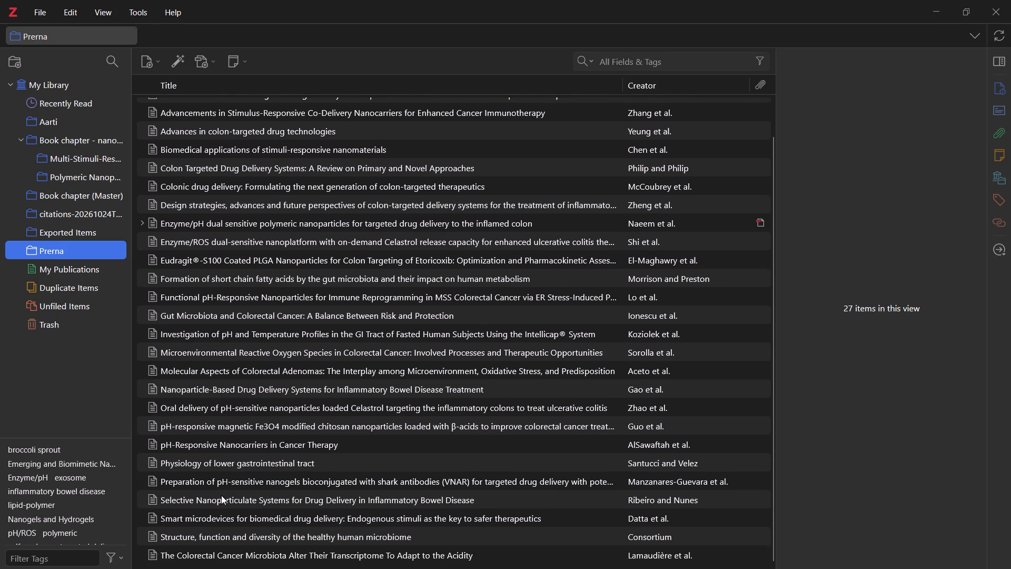
{"action": "scroll", "coordinate": [221, 495], "scroll_direction": "up", "scroll_amount": 1}
{"action": "scroll", "coordinate": [221, 495], "scroll_direction": "down", "scroll_amount": 1}
{"action": "scroll", "coordinate": [221, 492], "scroll_direction": "up", "scroll_amount": 3}
{"action": "scroll", "coordinate": [222, 489], "scroll_direction": "down", "scroll_amount": 1}
{"action": "scroll", "coordinate": [221, 444], "scroll_direction": "up", "scroll_amount": 1}
{"action": "scroll", "coordinate": [221, 430], "scroll_direction": "down", "scroll_amount": 1}
{"action": "scroll", "coordinate": [221, 426], "scroll_direction": "up", "scroll_amount": 5}
{"action": "key", "text": "alt+Tab"}
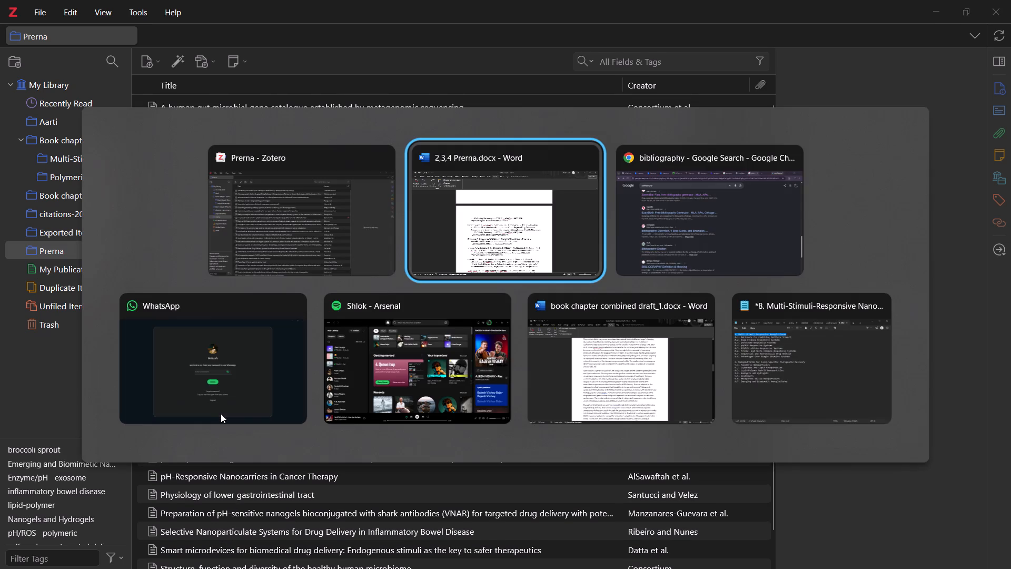